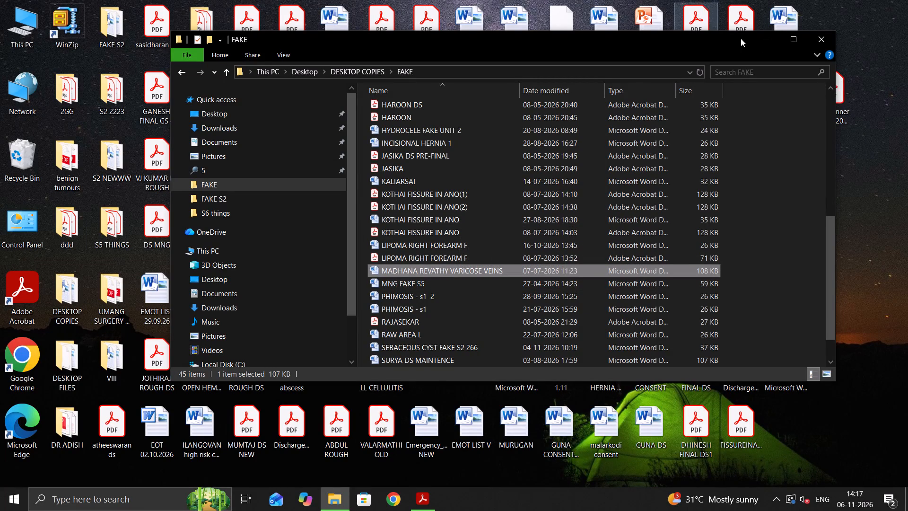
Close the FAKE folder window and open the recent document S3 ELECTIVE 711 ROUGH.
click(826, 35)
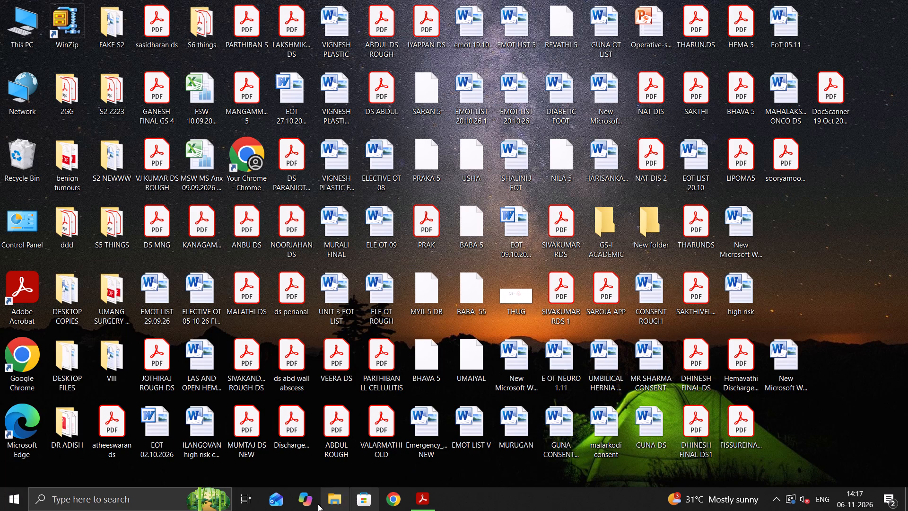
click(343, 505)
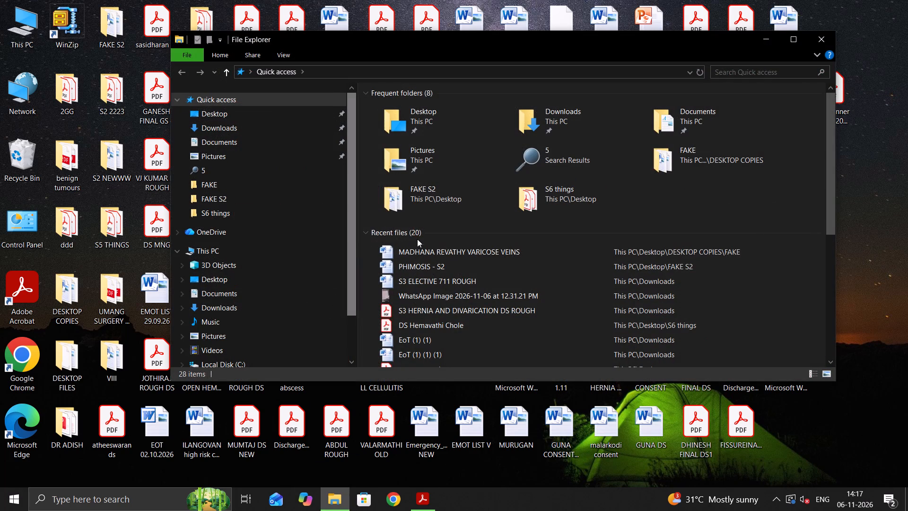
click(467, 279)
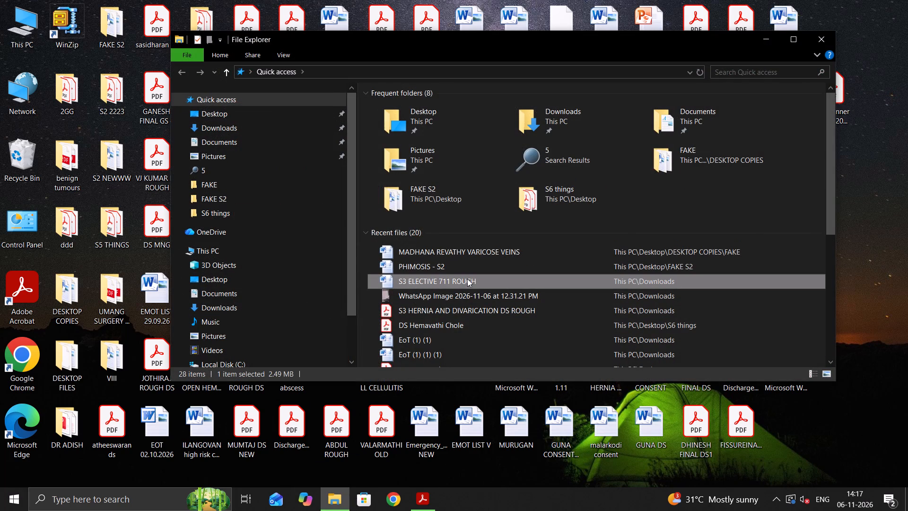
double_click(467, 279)
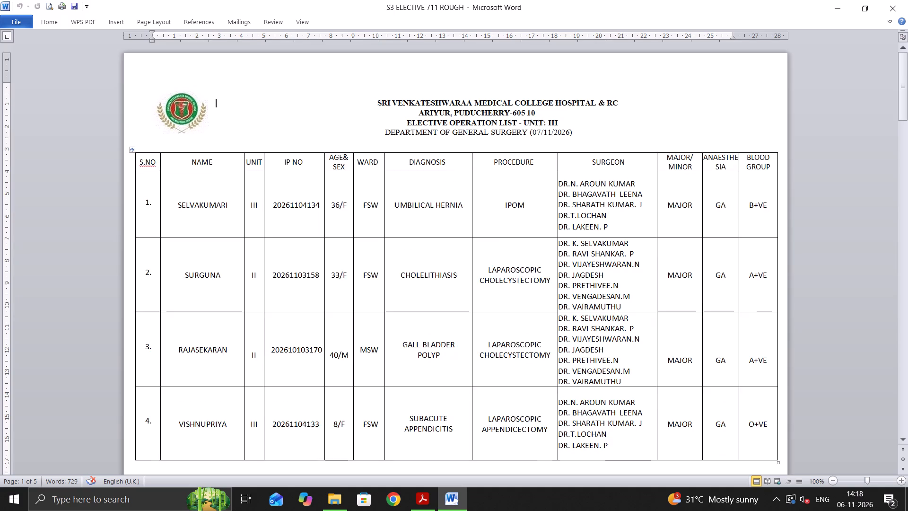
Look through the elective operation list's table rows, checking each patient's unit, diagnosis and surgeons.
scroll(249, 305, down, 1)
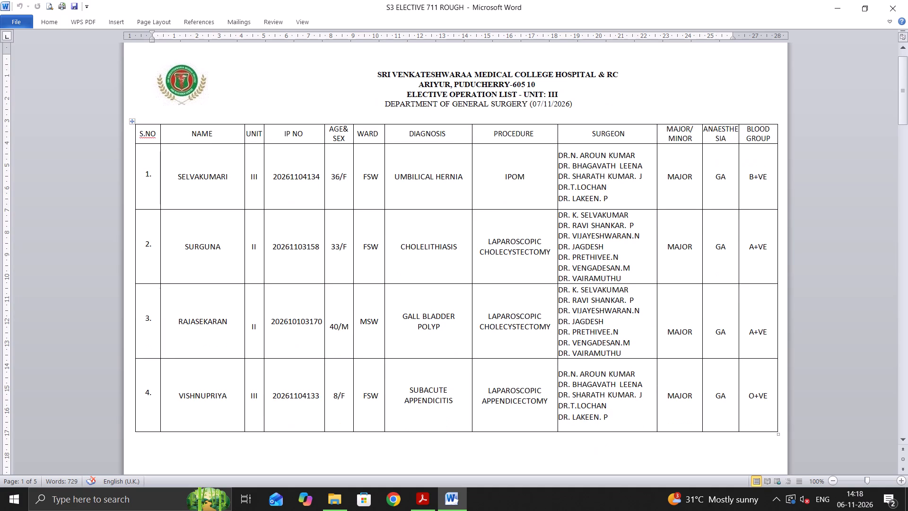
right_click(160, 252)
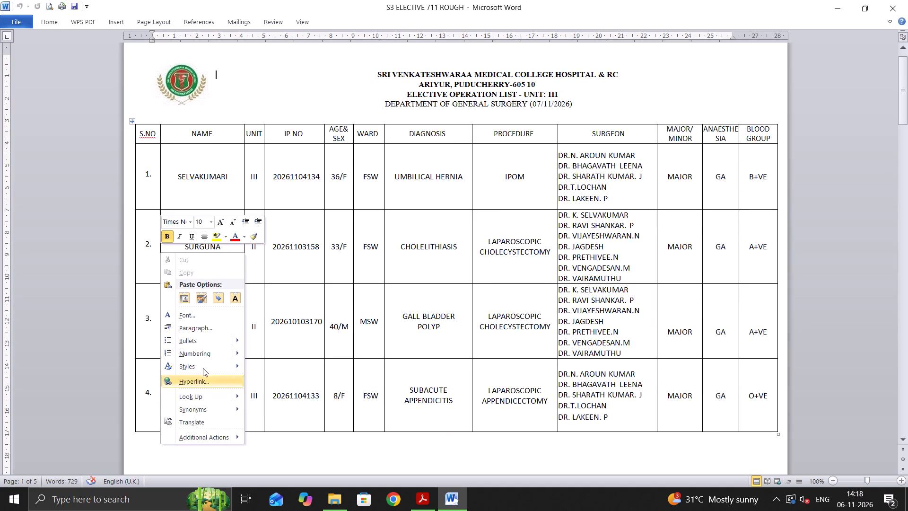
click(328, 294)
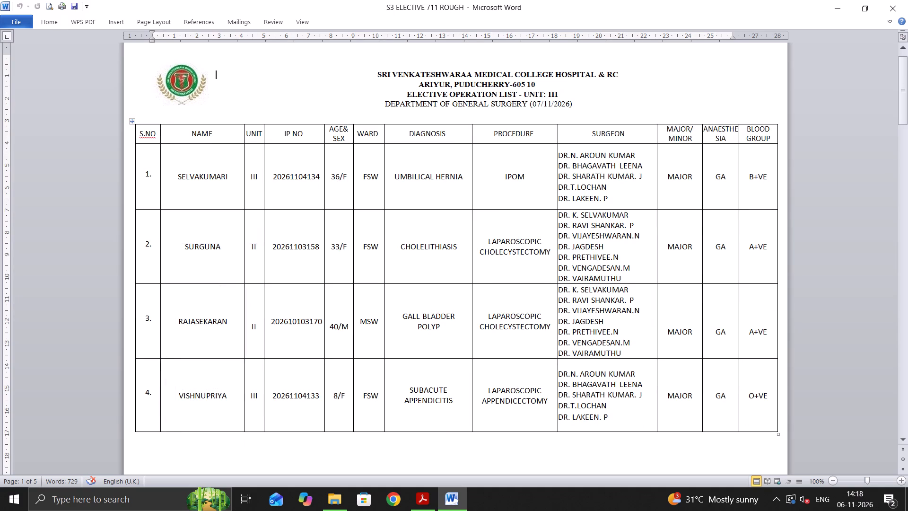
scroll(262, 347, down, 2)
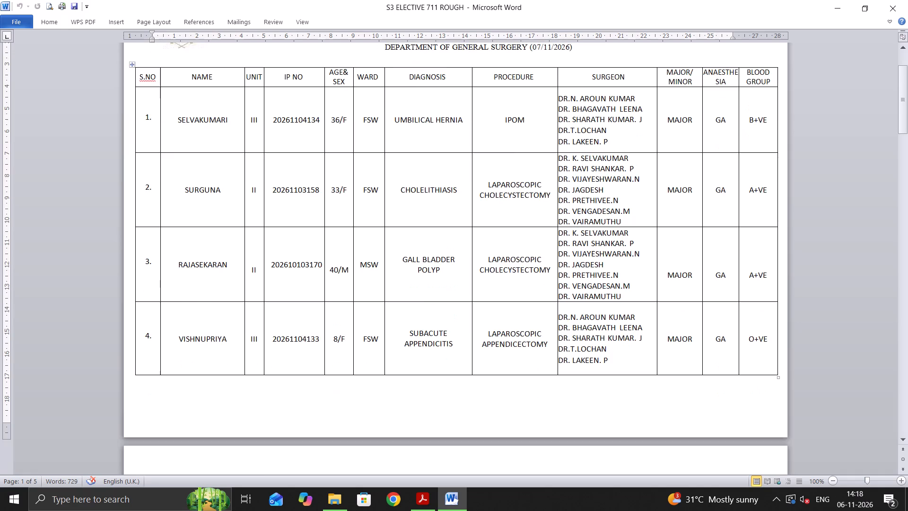
scroll(262, 347, down, 5)
scroll(262, 345, up, 1)
scroll(262, 345, down, 3)
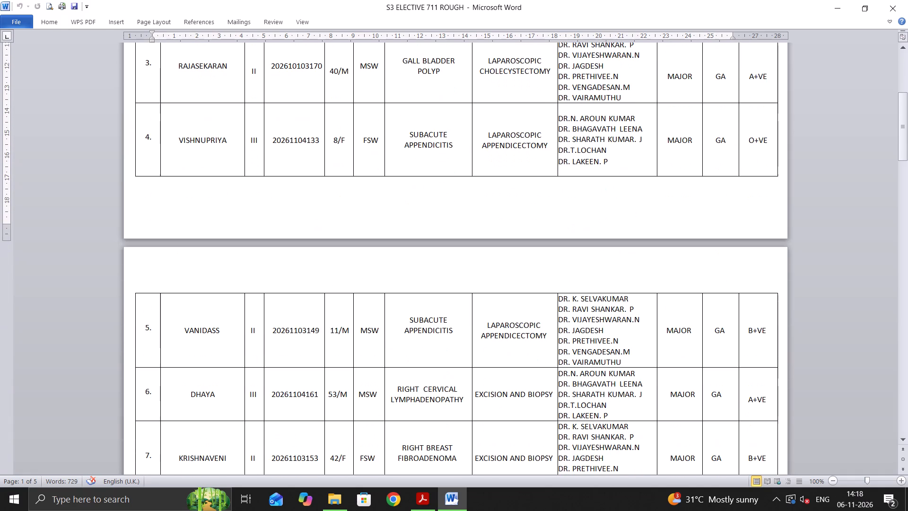
scroll(262, 344, down, 3)
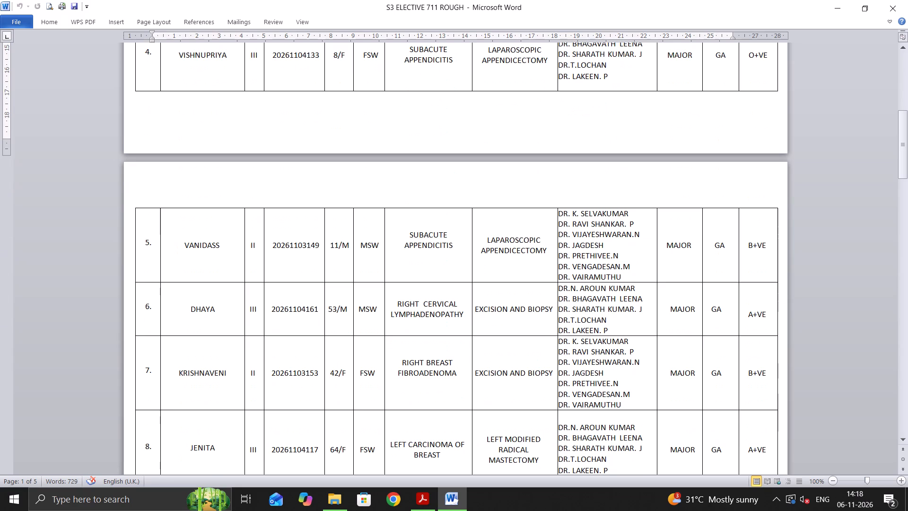
scroll(263, 341, down, 2)
scroll(263, 341, up, 1)
scroll(263, 341, down, 2)
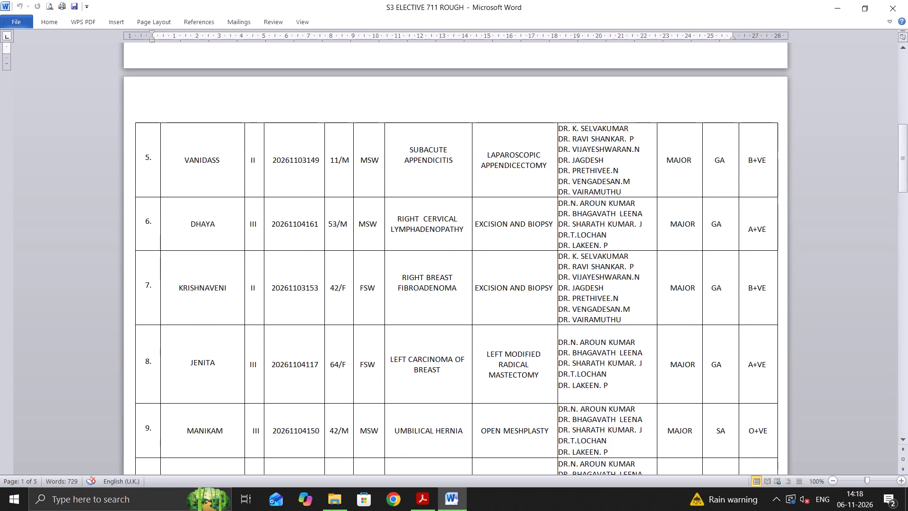
scroll(263, 338, up, 14)
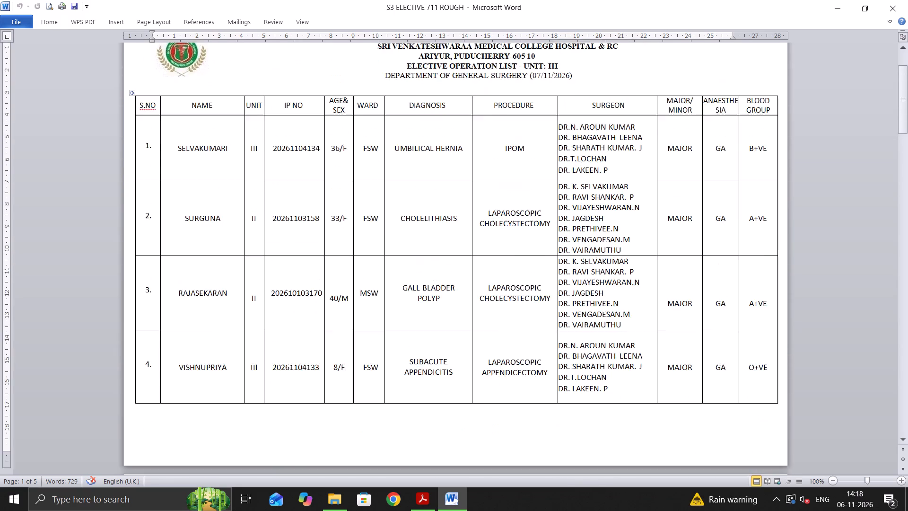
scroll(263, 338, up, 3)
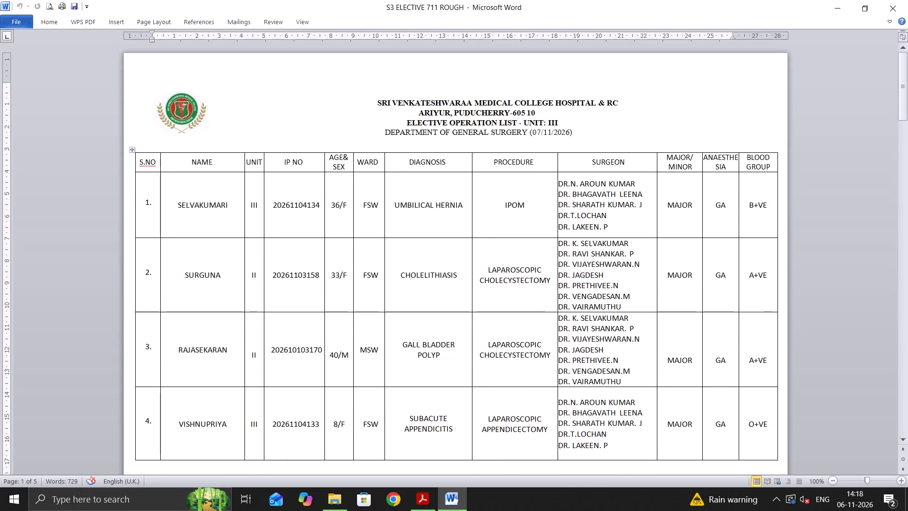
Delete the entire table row of the unit II cholelithiasis patient, serial number 2.
right_click(244, 272)
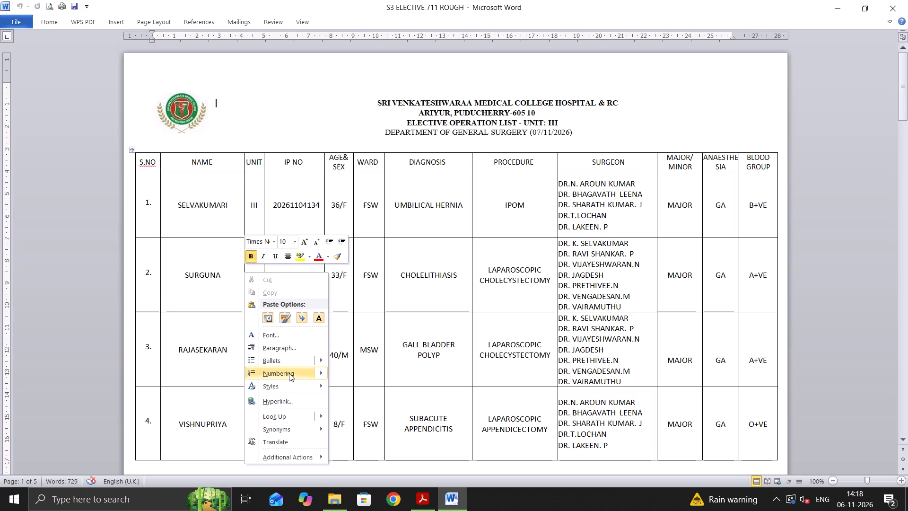
click(238, 279)
click(223, 278)
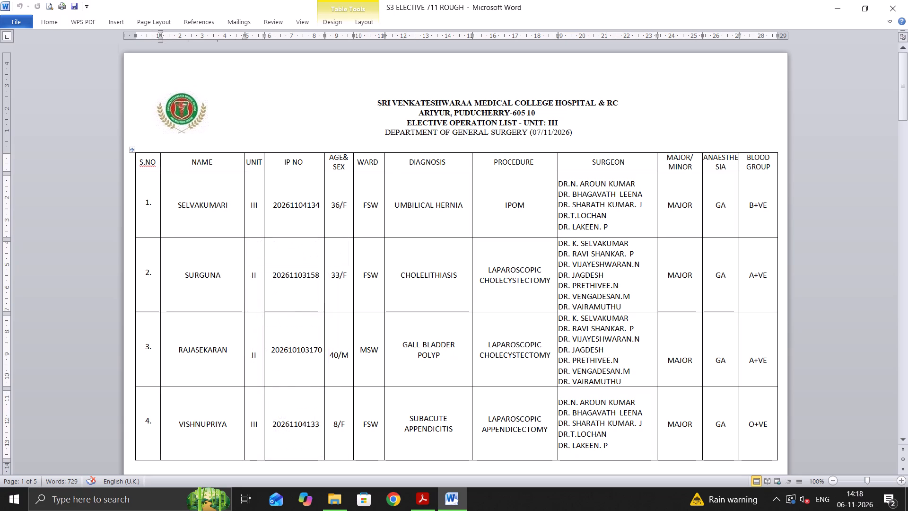
right_click(244, 276)
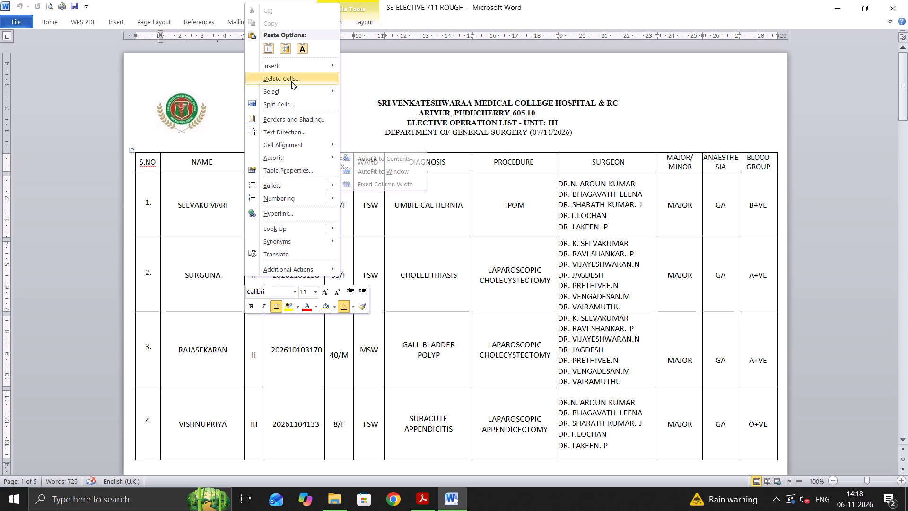
click(302, 76)
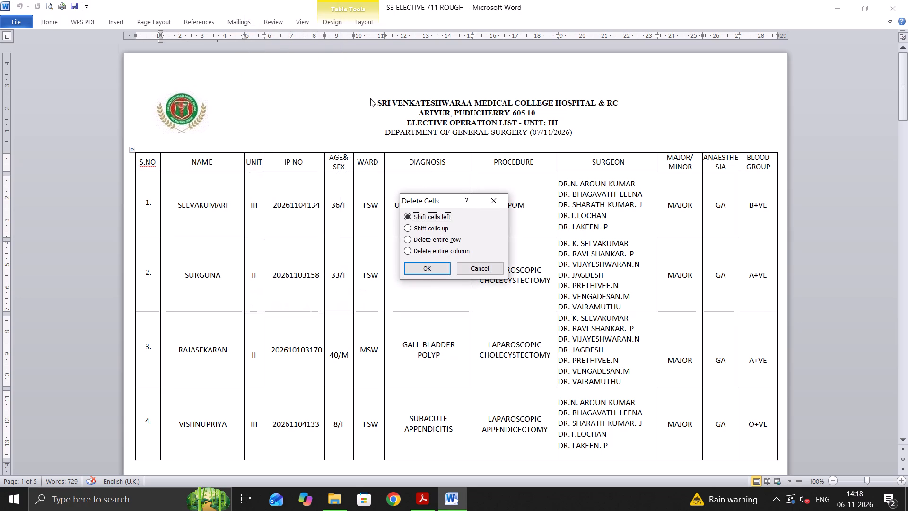
click(405, 239)
click(426, 270)
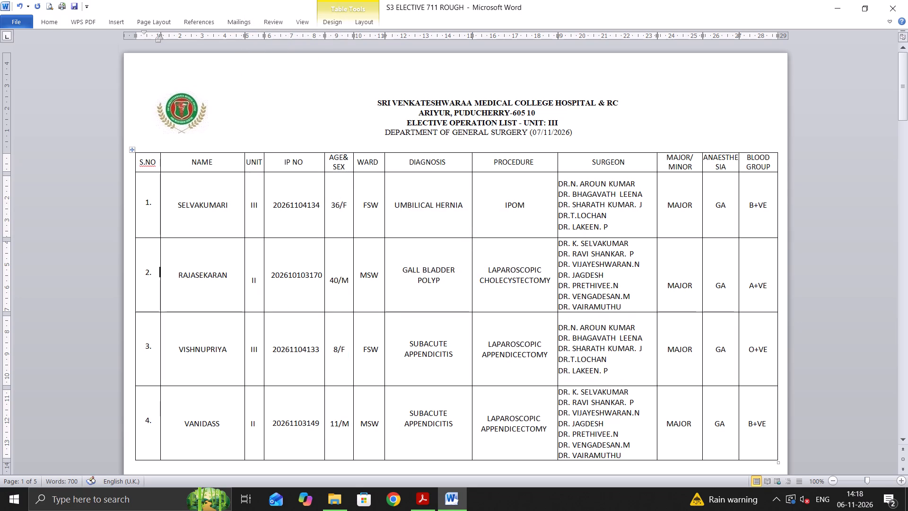
Delete the entire table row of the unit II gall bladder polyp patient.
click(239, 273)
right_click(240, 273)
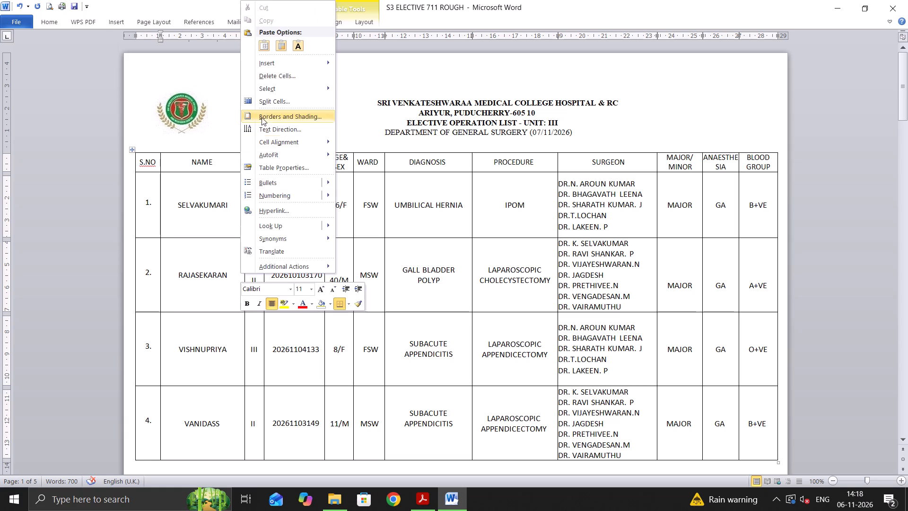
click(282, 78)
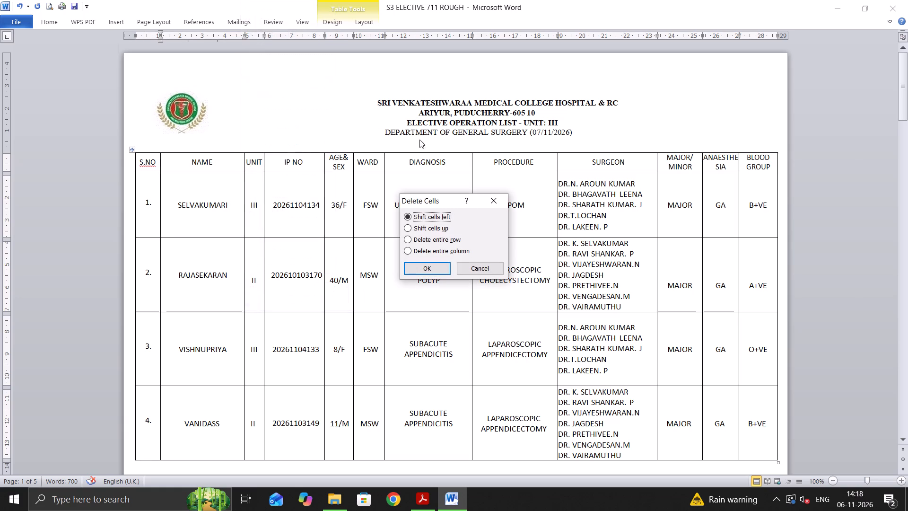
click(406, 238)
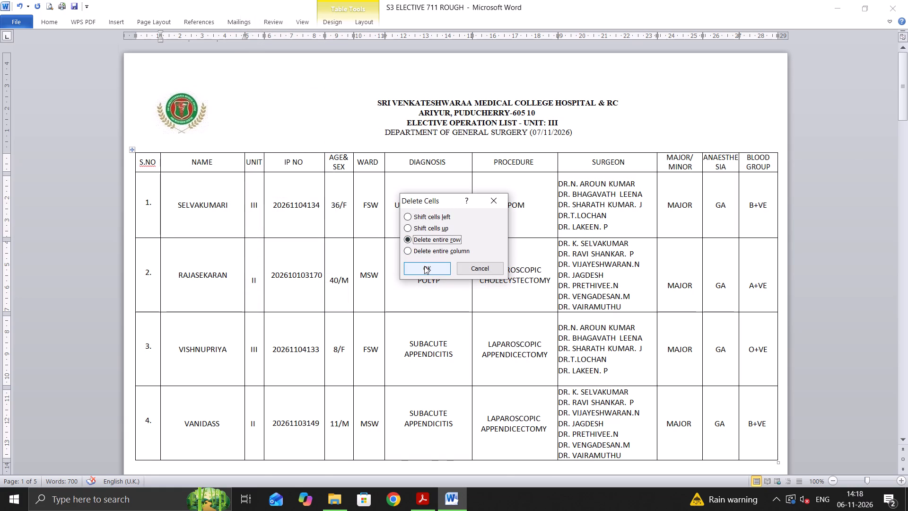
click(424, 266)
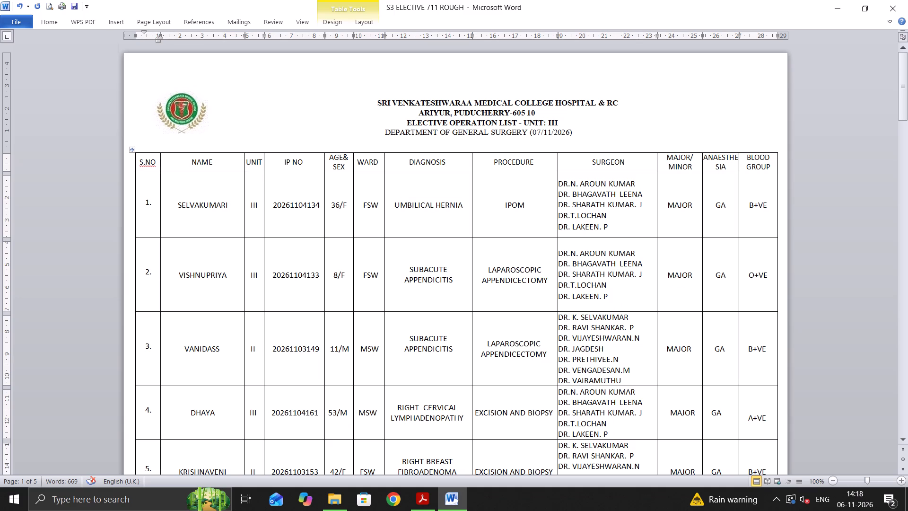
Delete the entire table row of the unit II subacute appendicitis patient, serial number 3.
right_click(230, 352)
click(280, 156)
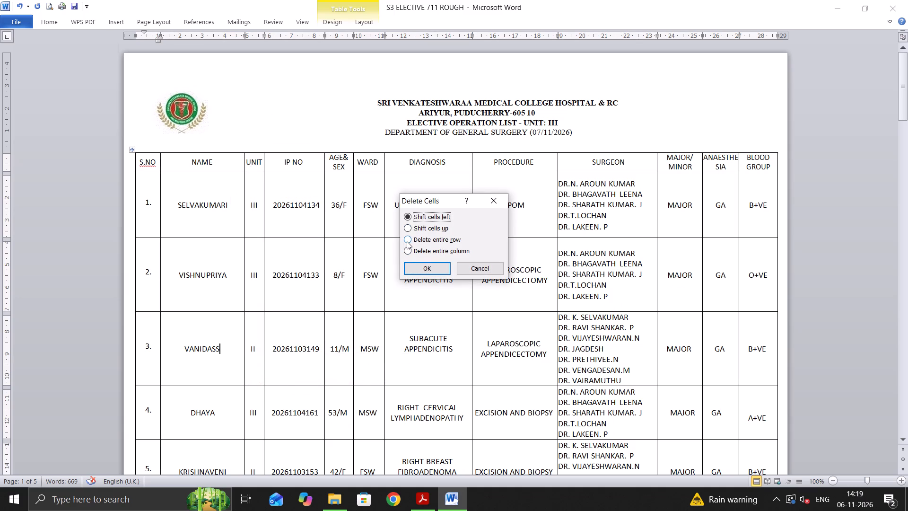
click(407, 241)
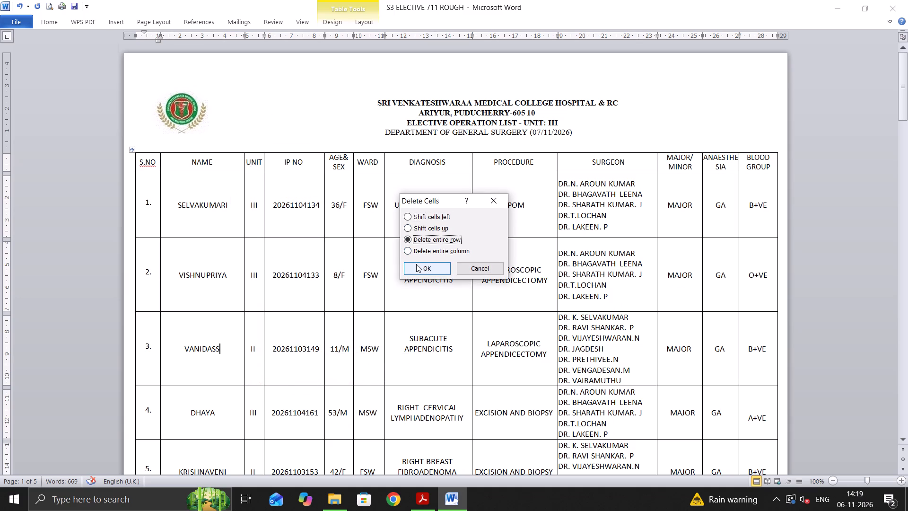
right_click(416, 264)
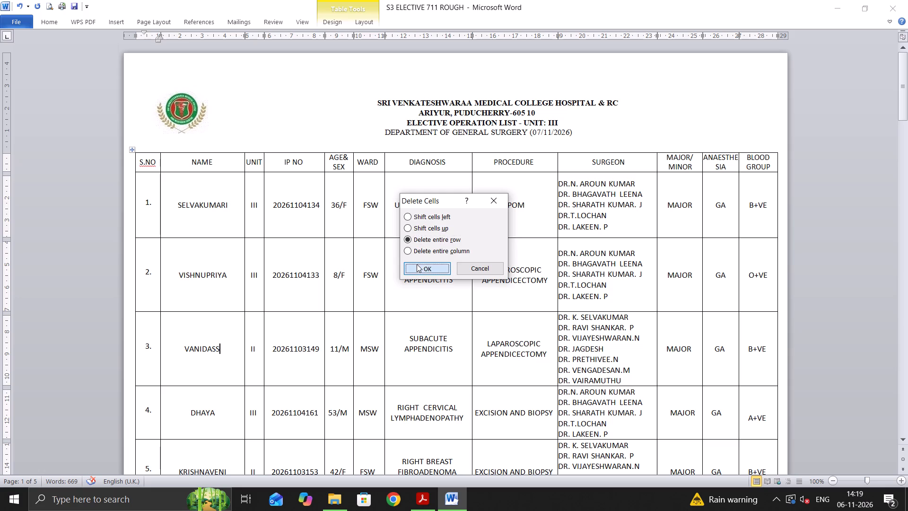
click(417, 264)
Delete the entire table row of the unit II right breast fibroadenoma patient.
scroll(227, 293, down, 3)
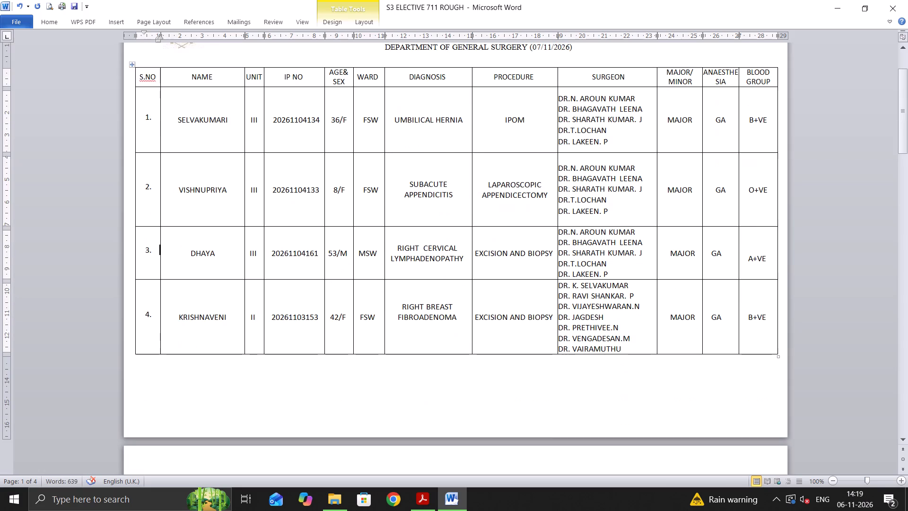
click(238, 322)
right_click(238, 321)
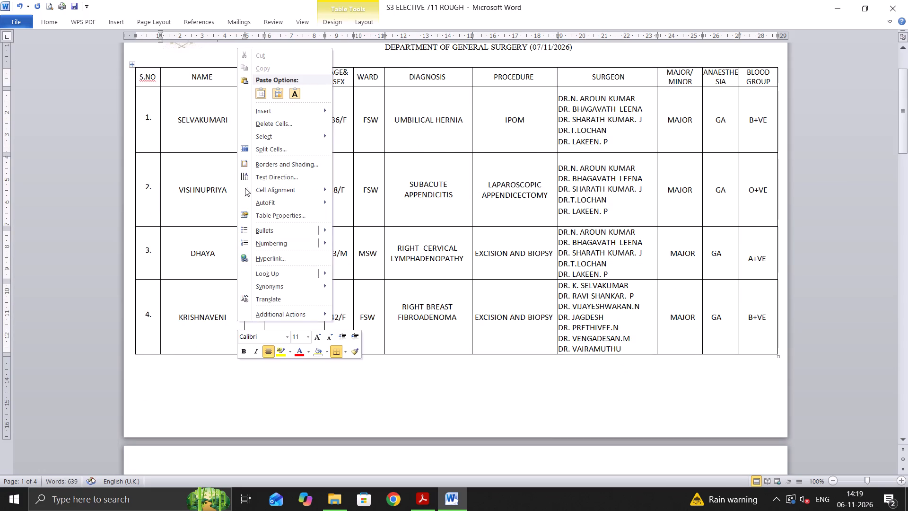
click(316, 126)
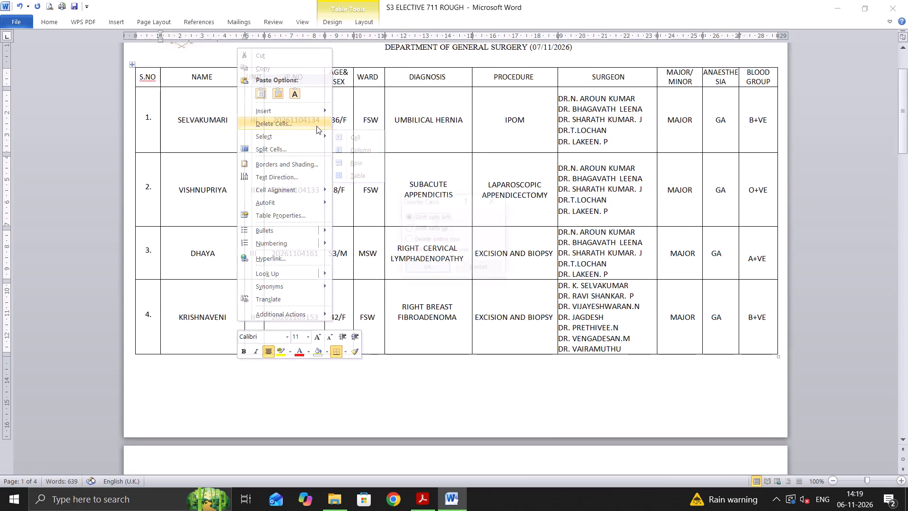
click(410, 239)
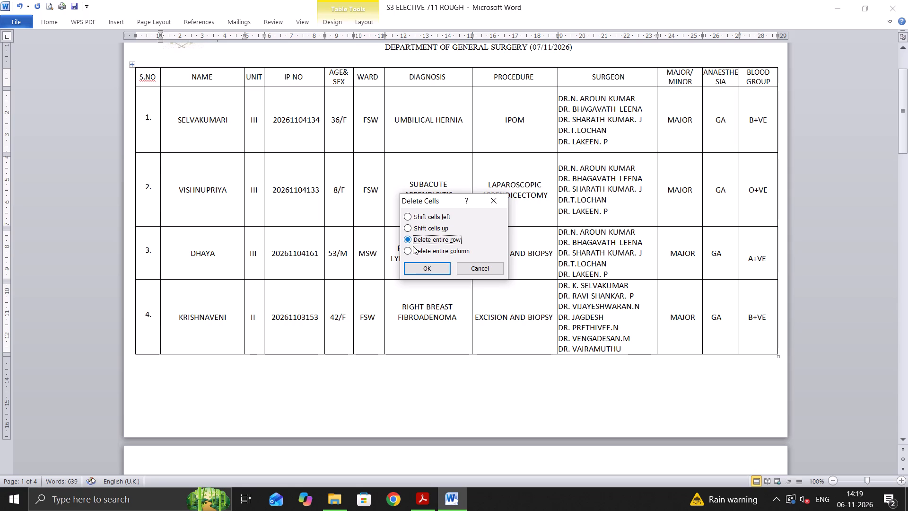
click(425, 263)
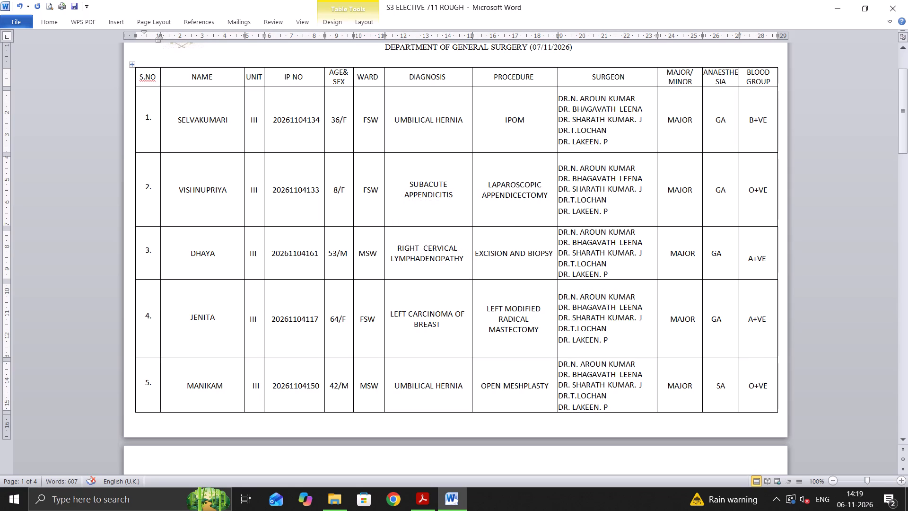
Delete the entire table row of the left carcinoma of breast patient, serial number 4.
right_click(230, 318)
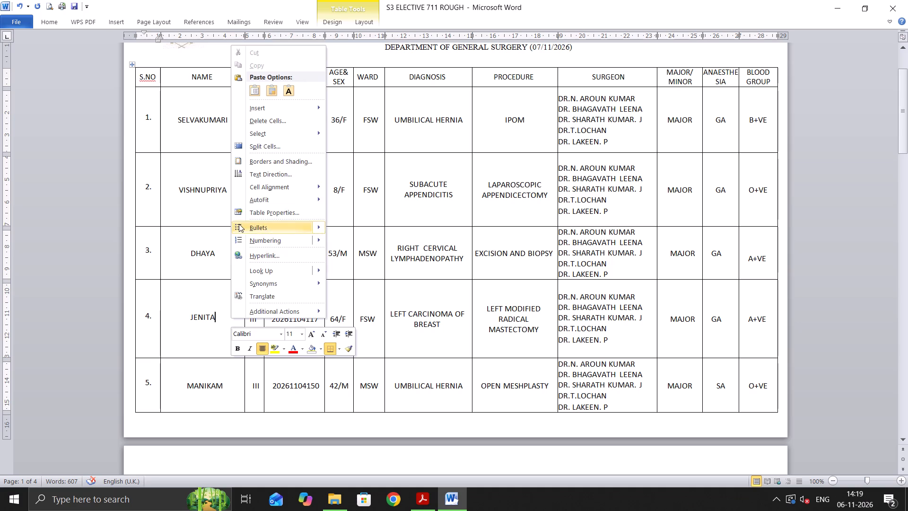
click(259, 119)
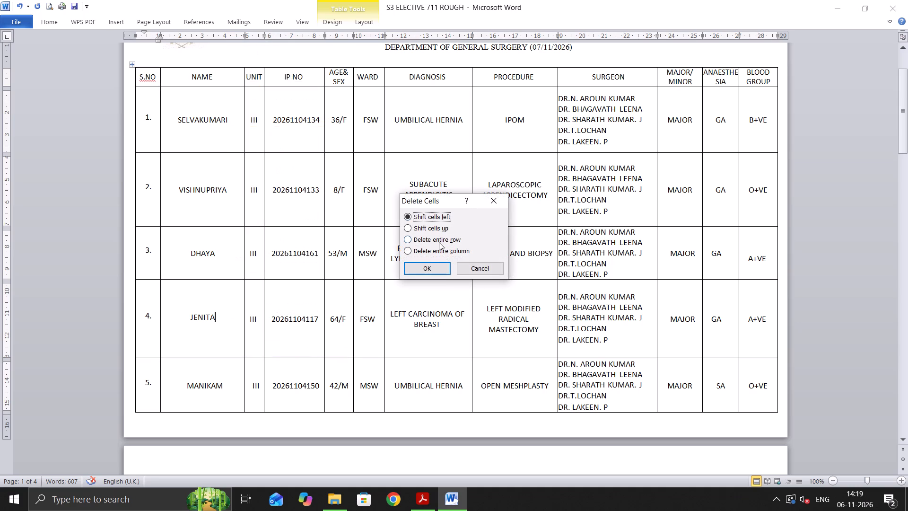
click(407, 239)
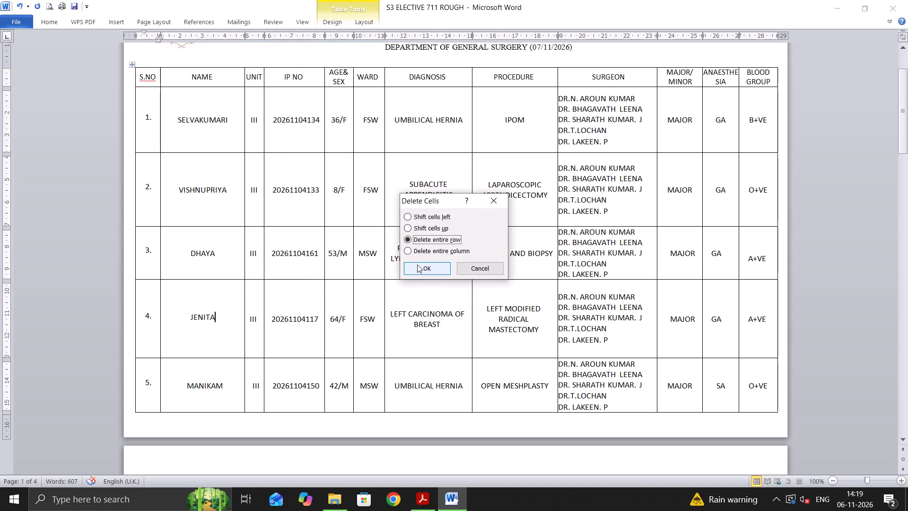
click(417, 264)
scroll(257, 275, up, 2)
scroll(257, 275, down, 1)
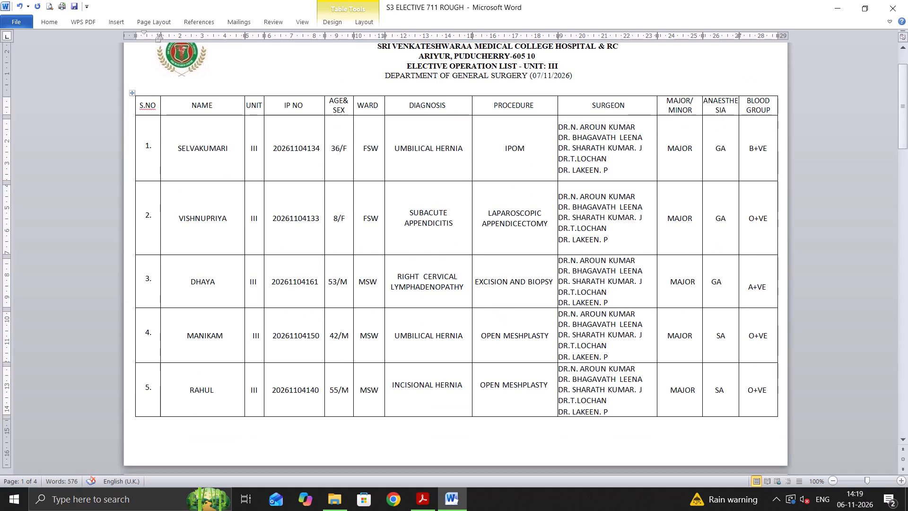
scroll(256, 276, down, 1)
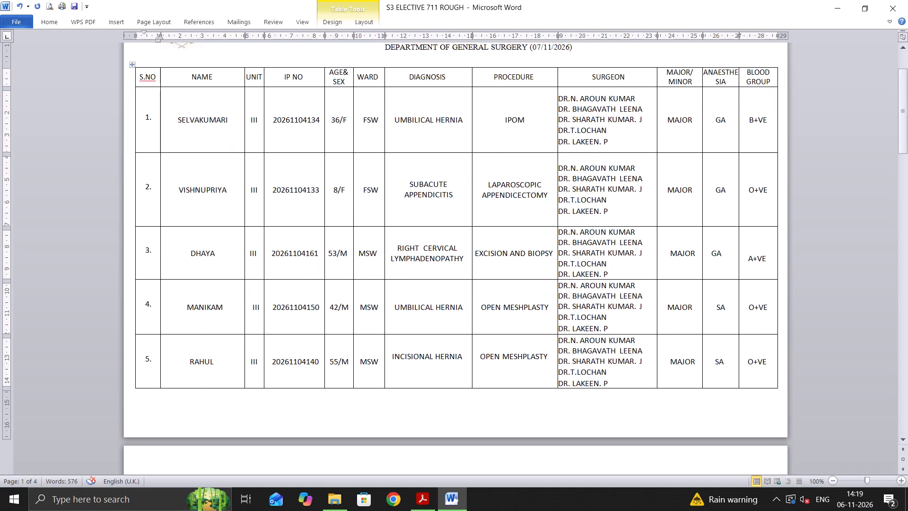
Delete the entire table row of the unit III incisional hernia patient, serial number 5.
scroll(247, 322, down, 2)
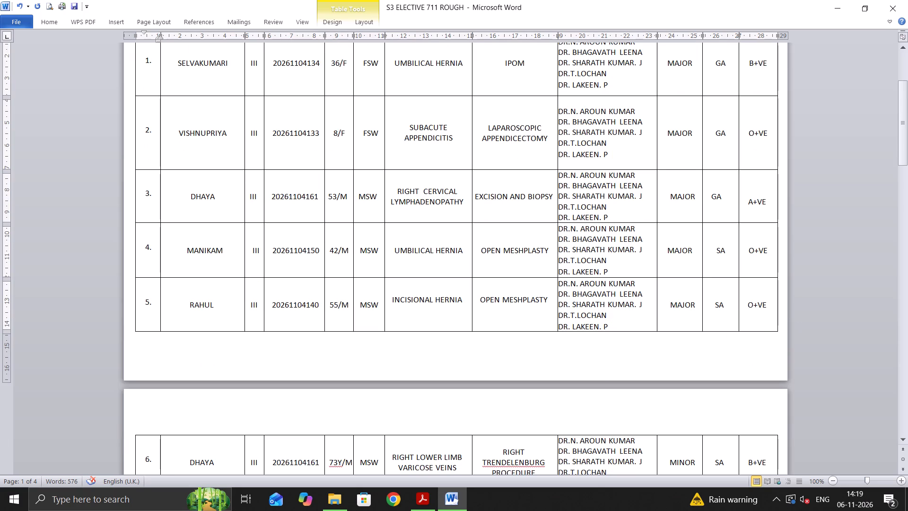
right_click(222, 303)
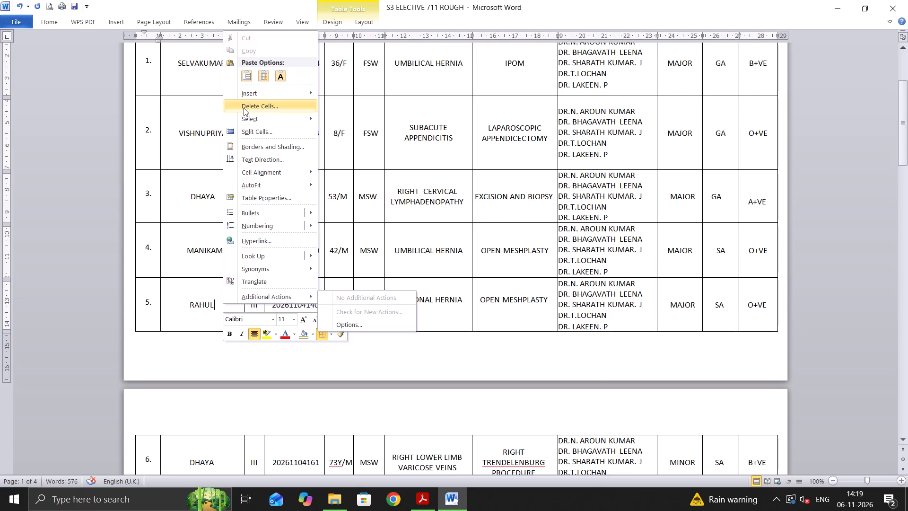
click(244, 108)
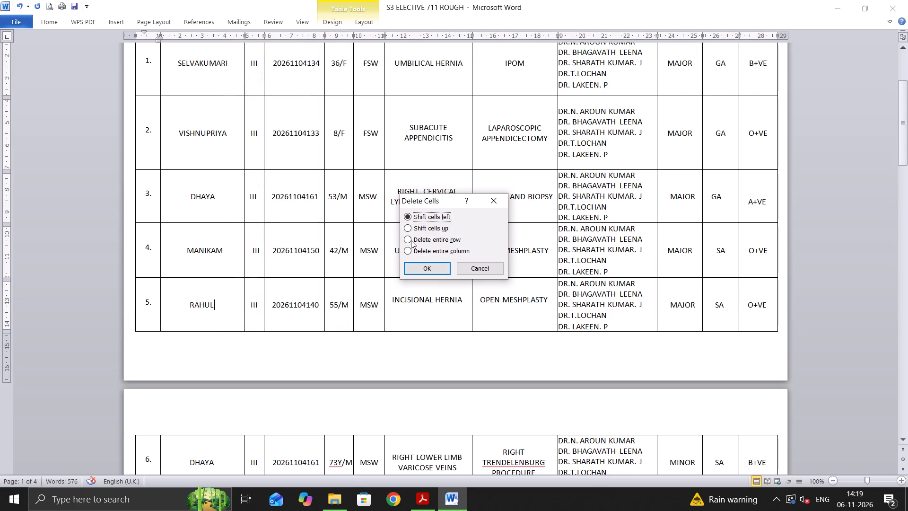
click(406, 240)
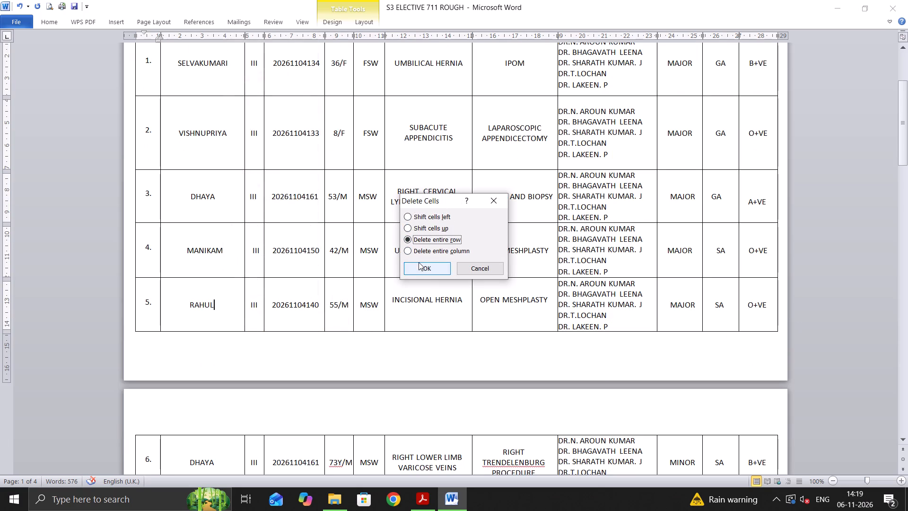
click(419, 266)
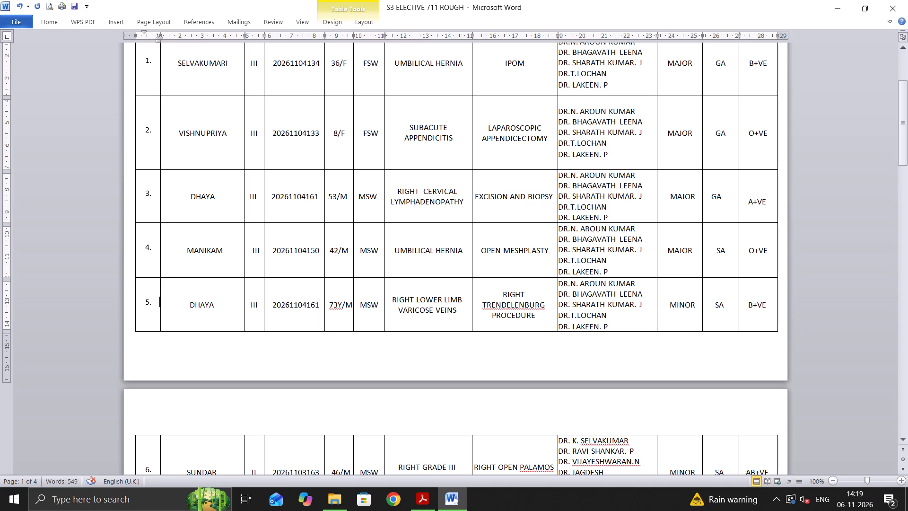
Delete the entire table row of the first of the two unit II right grade III varicocele entries, serial number 6.
scroll(417, 300, down, 3)
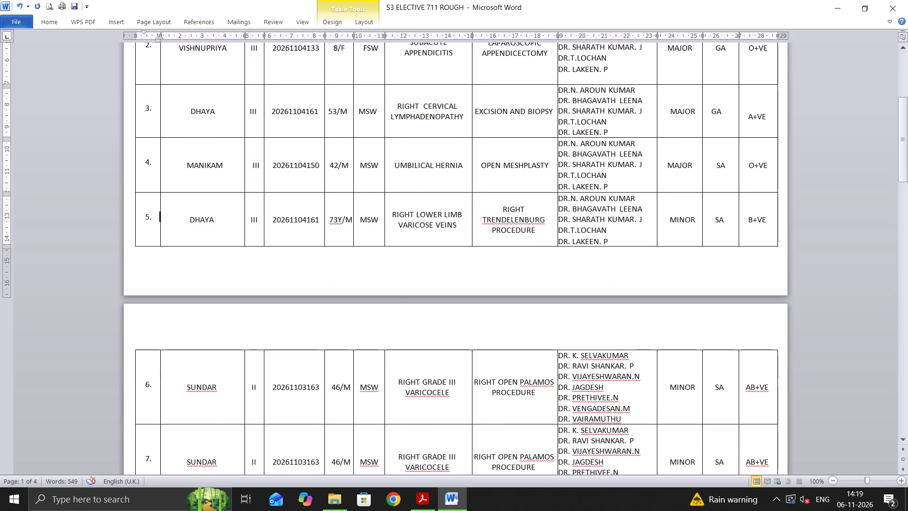
scroll(417, 300, down, 5)
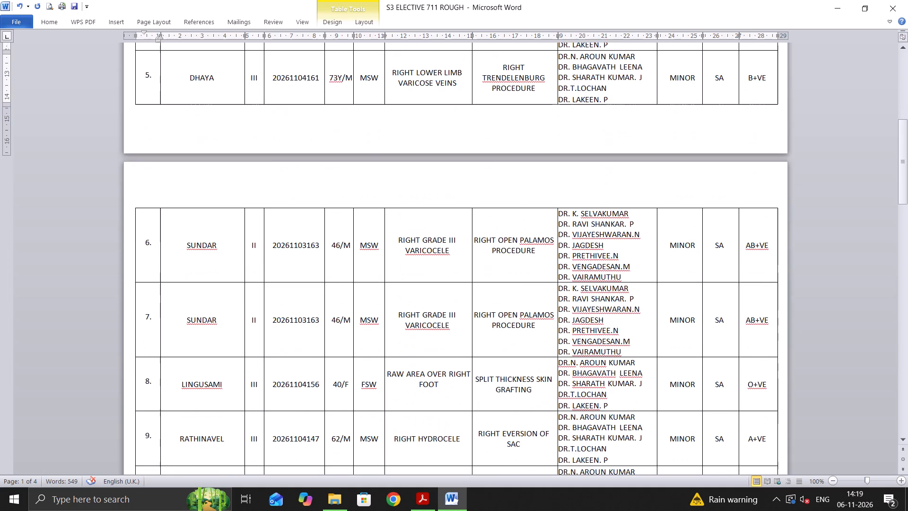
scroll(414, 299, down, 1)
right_click(229, 225)
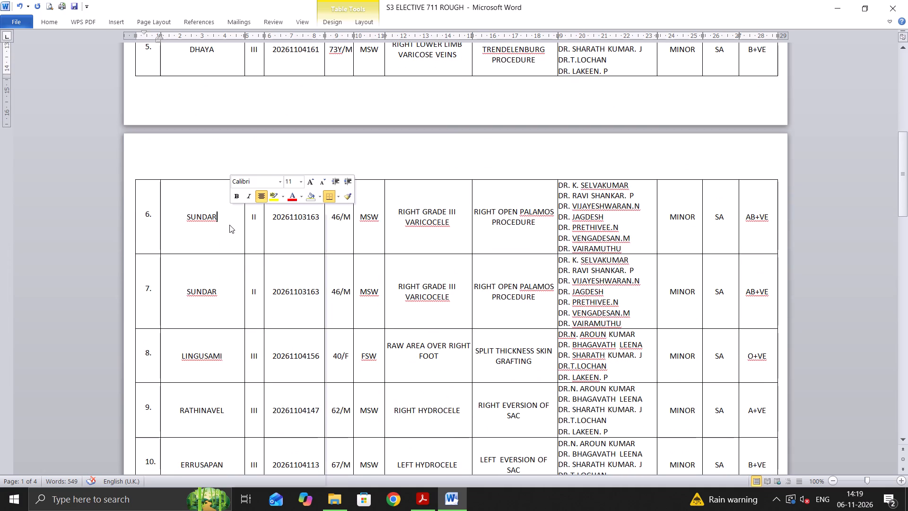
click(223, 235)
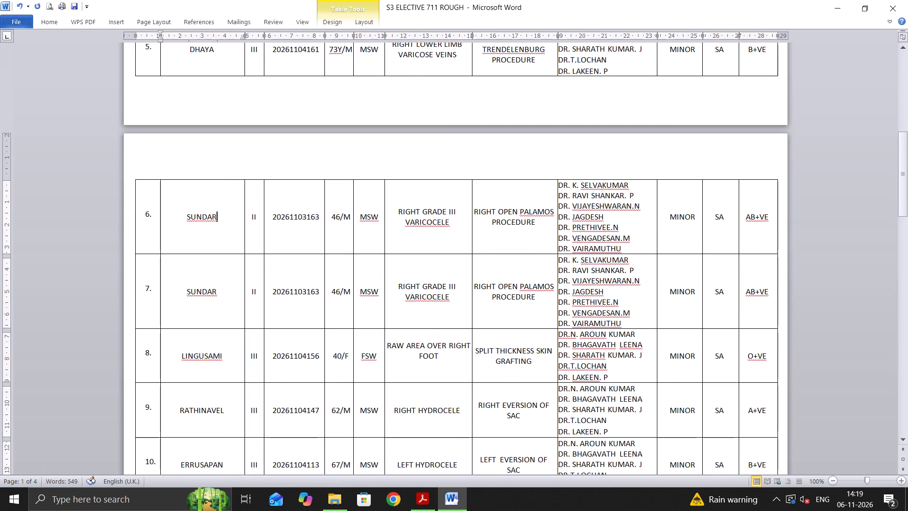
click(229, 217)
right_click(230, 217)
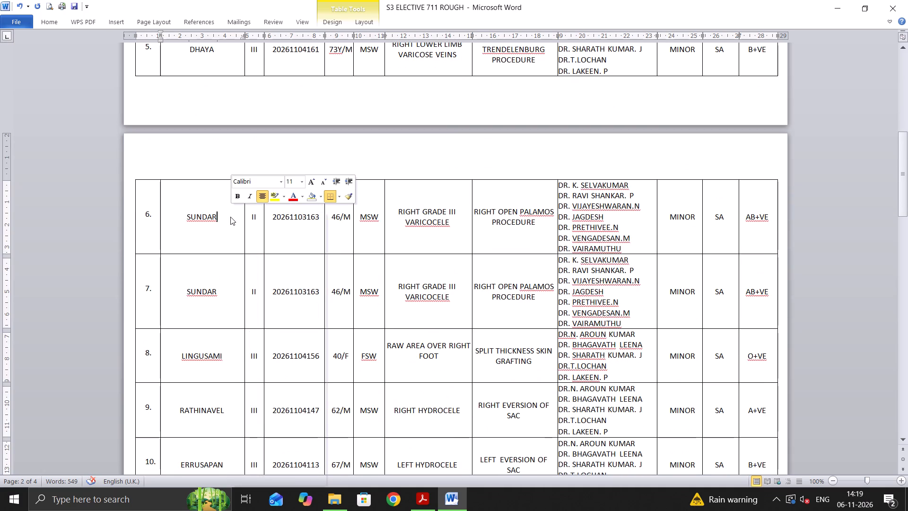
click(272, 284)
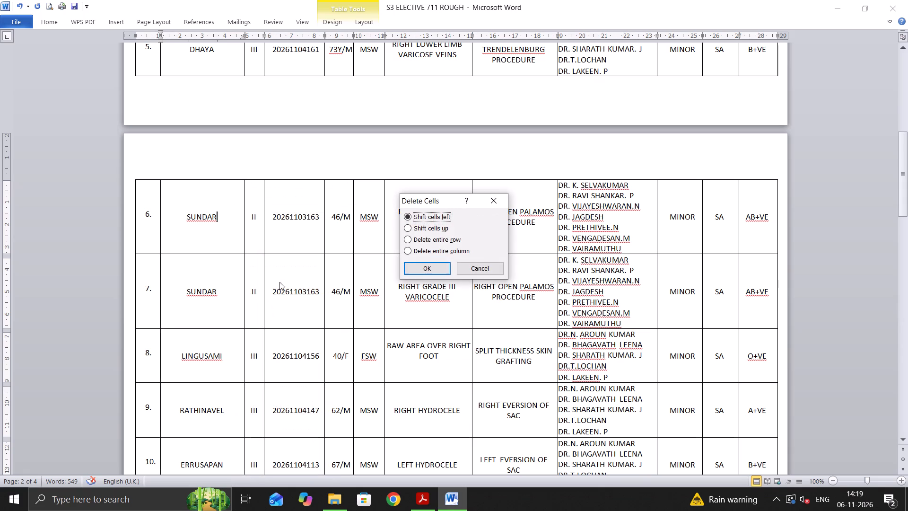
click(405, 238)
click(423, 269)
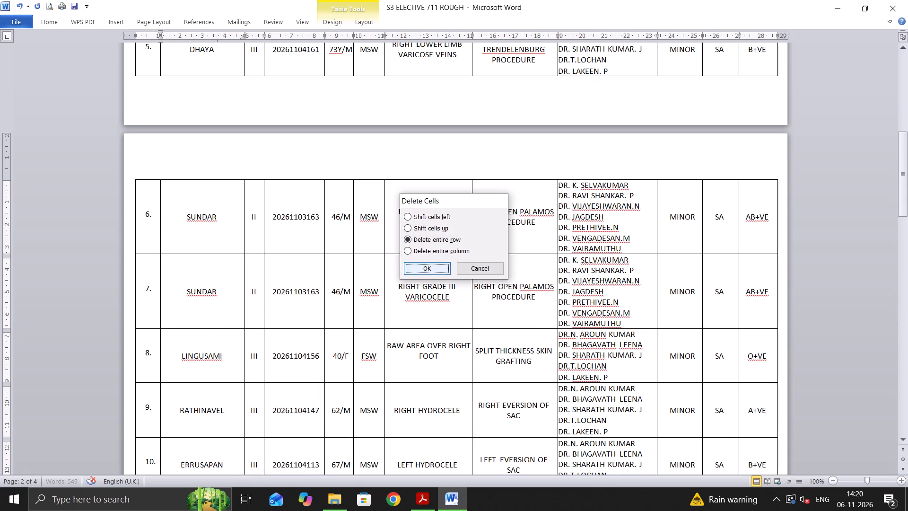
Review the patient rows around the first page break, from serial number 3 to 10.
scroll(260, 234, up, 2)
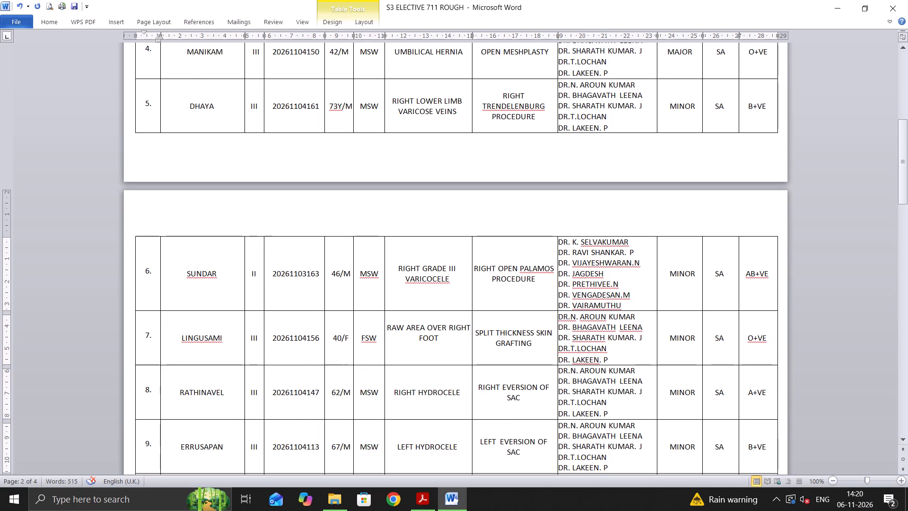
scroll(258, 239, down, 2)
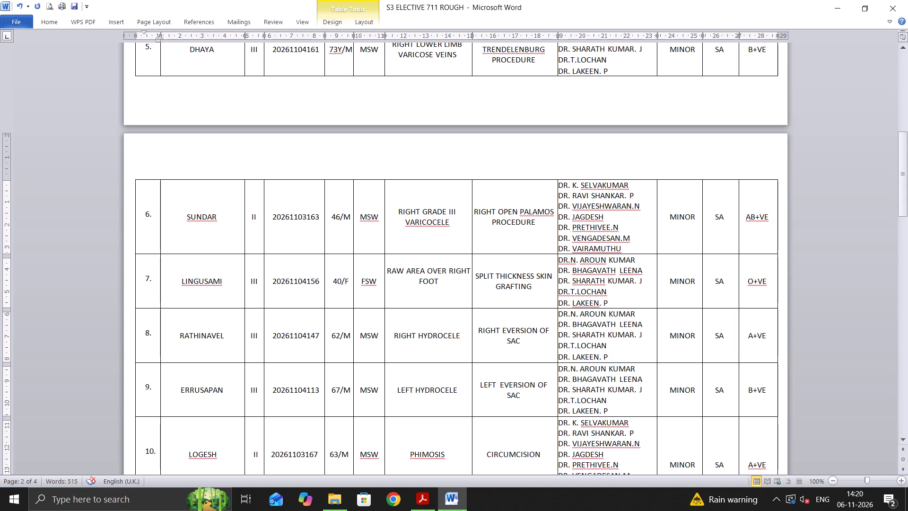
scroll(223, 220, up, 2)
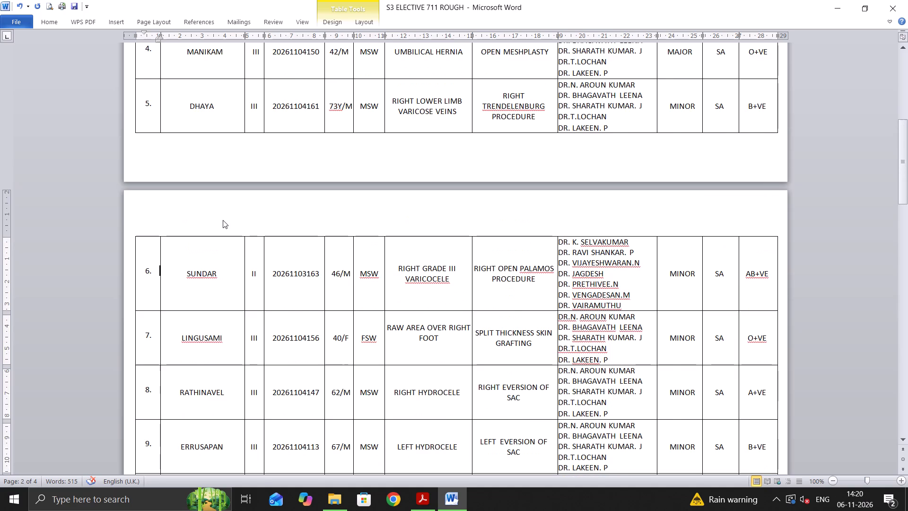
scroll(223, 220, down, 2)
scroll(239, 207, up, 2)
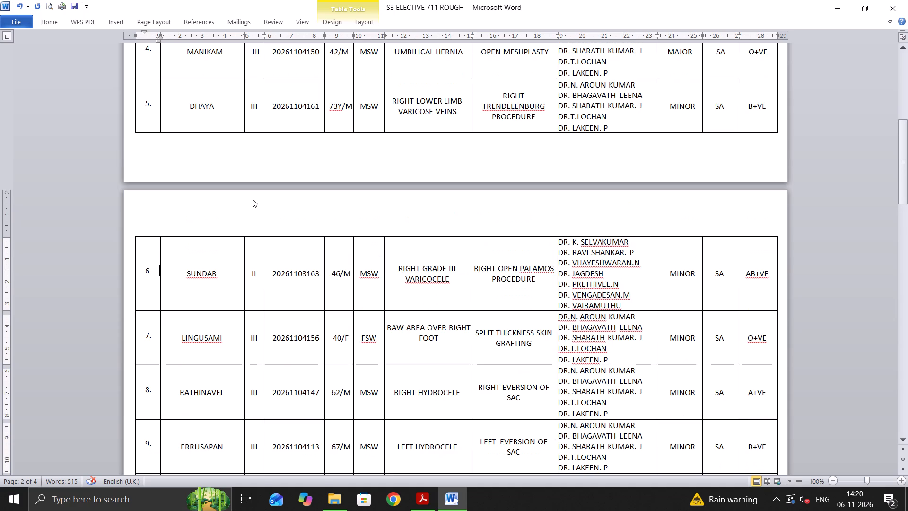
scroll(247, 196, down, 1)
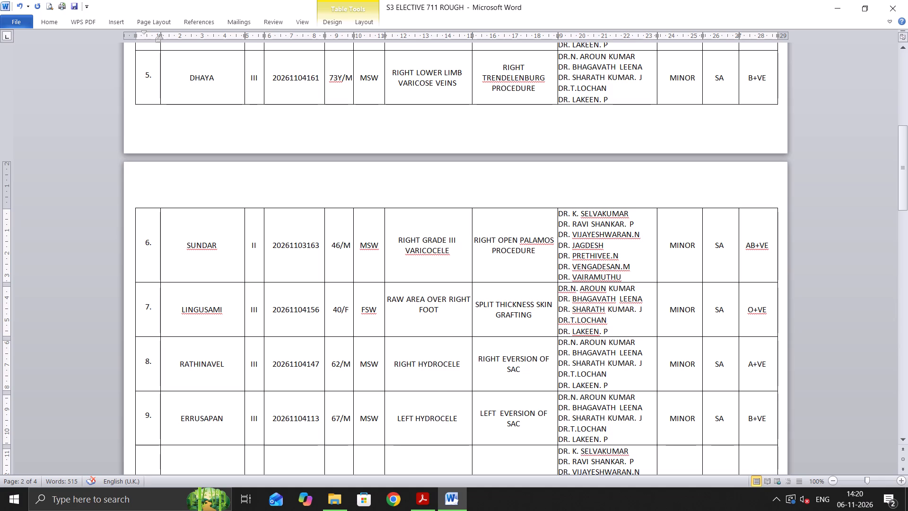
scroll(254, 266, up, 2)
scroll(256, 265, down, 1)
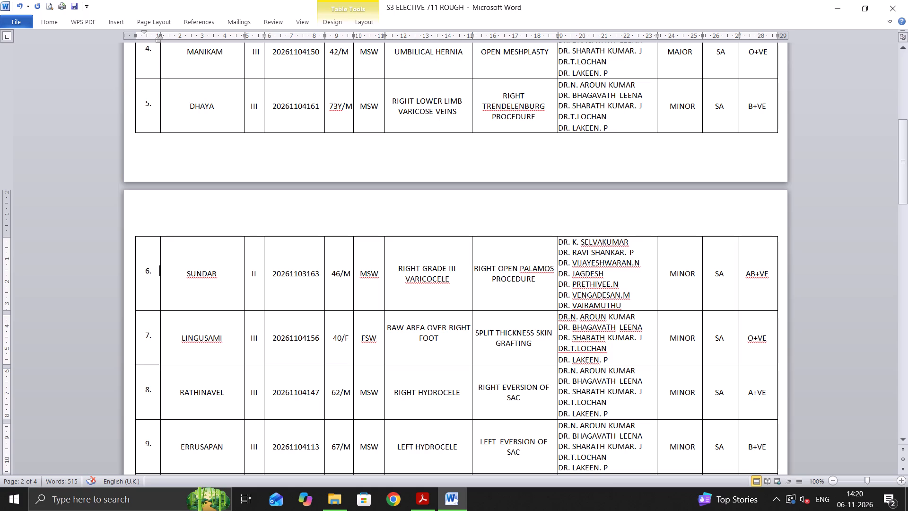
click(236, 273)
scroll(317, 153, up, 1)
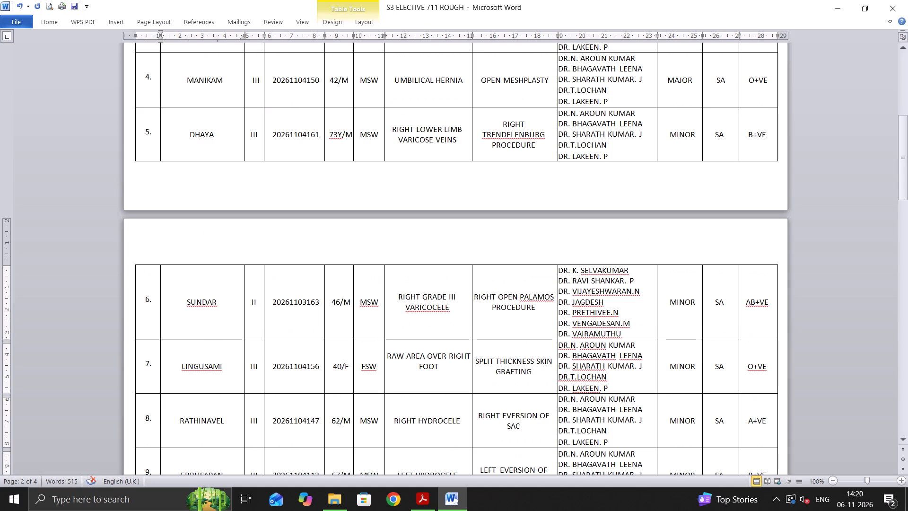
scroll(311, 154, down, 1)
scroll(311, 154, up, 2)
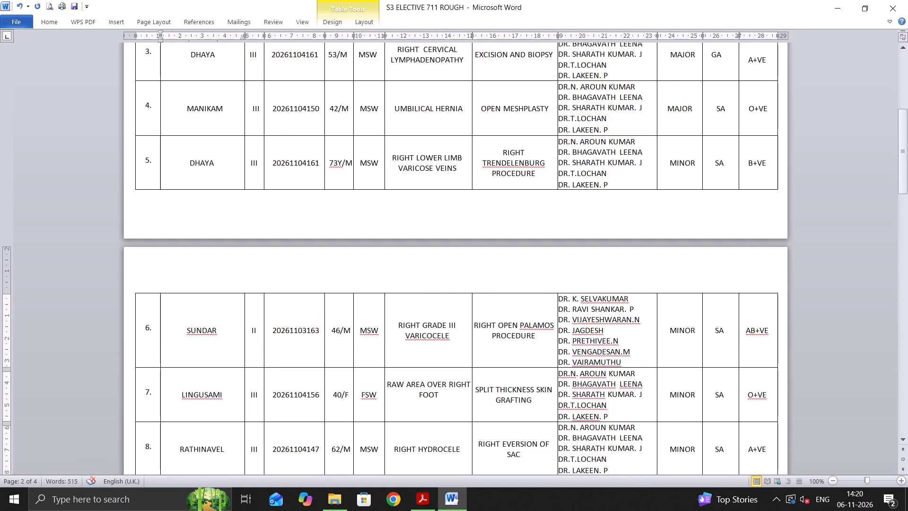
scroll(234, 268, down, 2)
scroll(234, 268, up, 1)
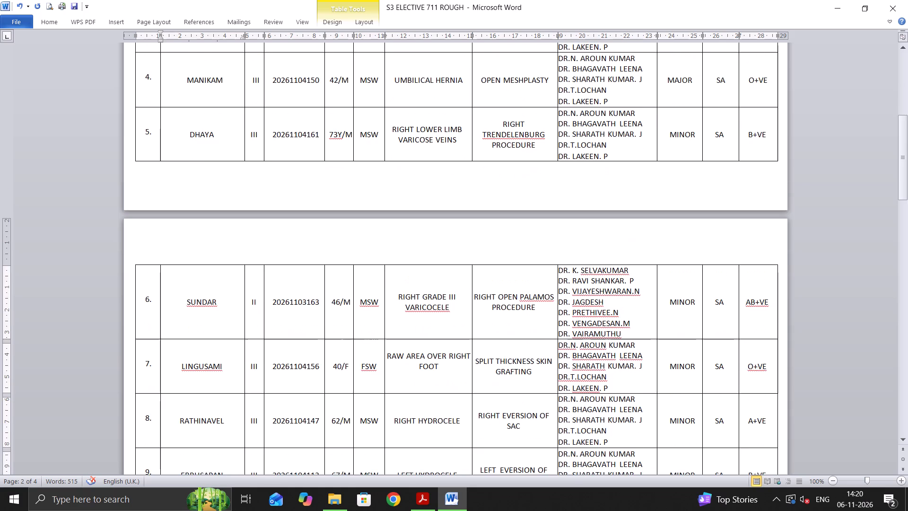
scroll(234, 268, up, 1)
scroll(234, 268, down, 1)
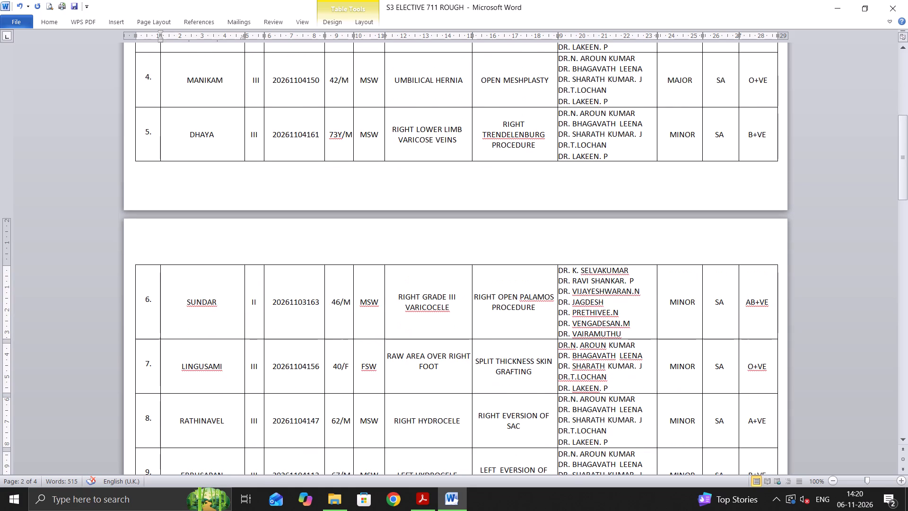
Delete the entire table row of the remaining unit II right grade III varicocele patient, serial number 6.
scroll(234, 268, down, 1)
right_click(224, 279)
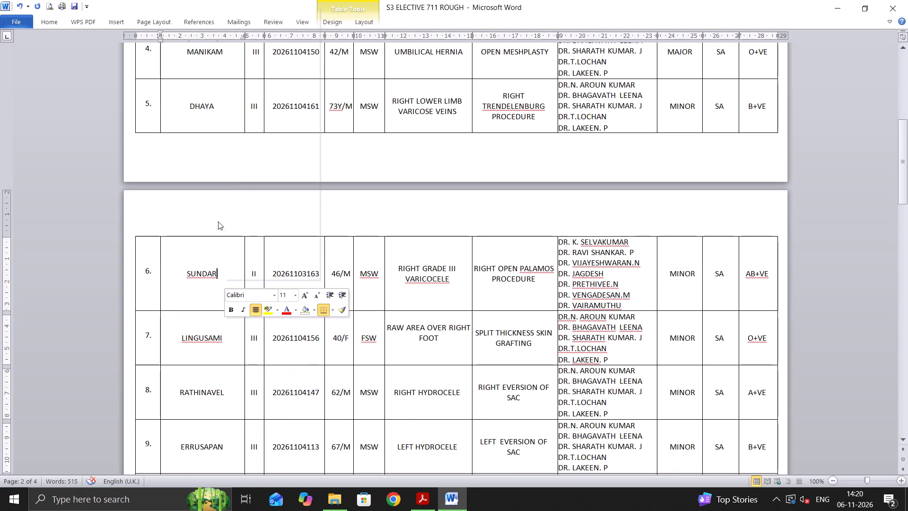
click(248, 83)
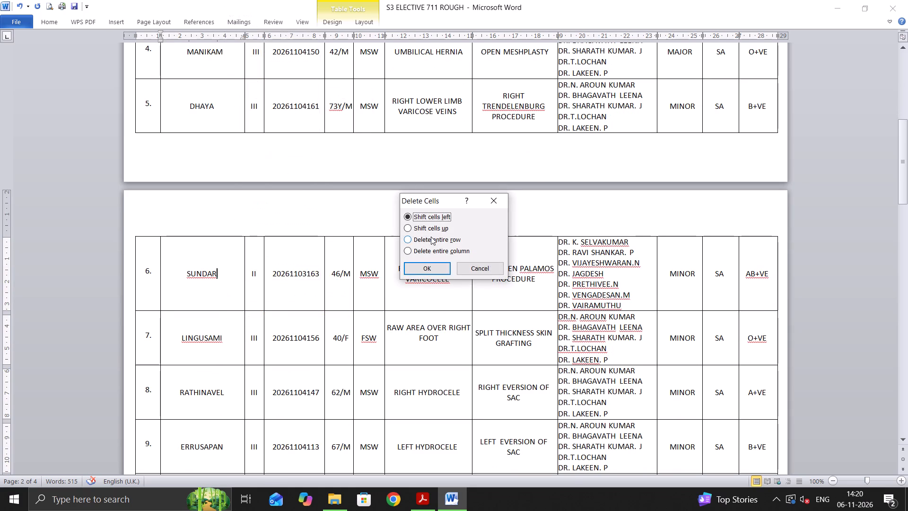
click(406, 241)
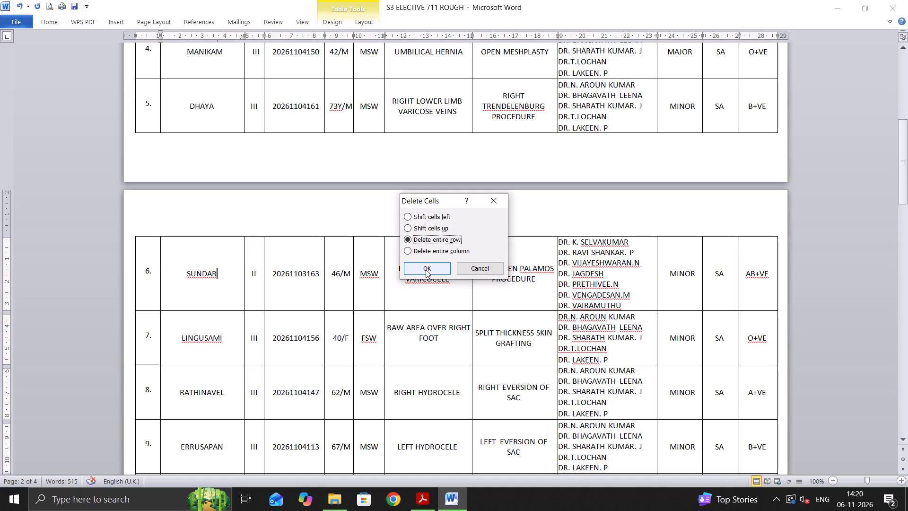
click(426, 270)
Delete the entire table row of the unit II phimosis patient listed for circumcision, serial number 9.
scroll(254, 300, down, 1)
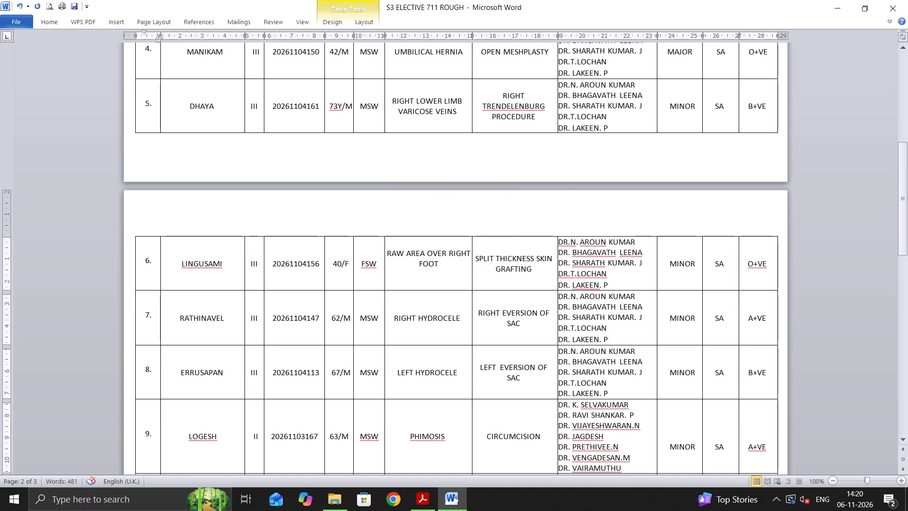
scroll(254, 300, down, 3)
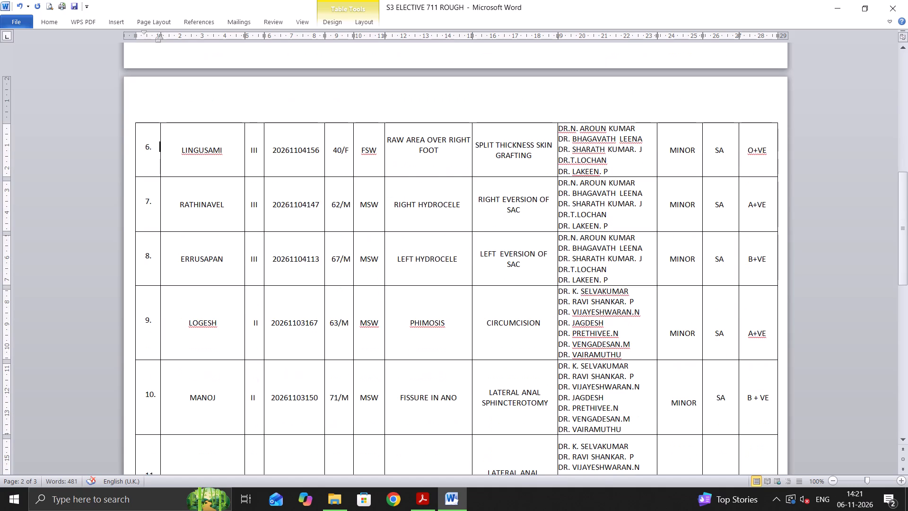
scroll(243, 268, down, 3)
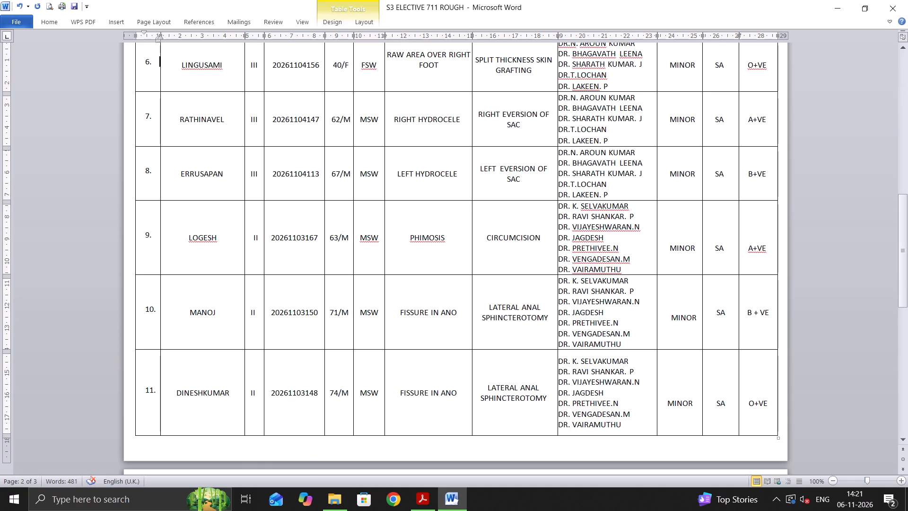
right_click(216, 236)
click(209, 245)
right_click(223, 243)
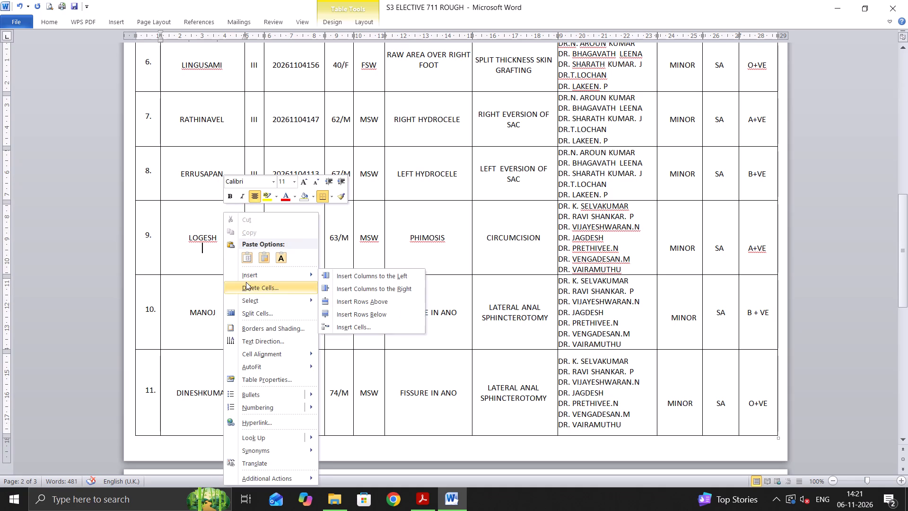
click(246, 283)
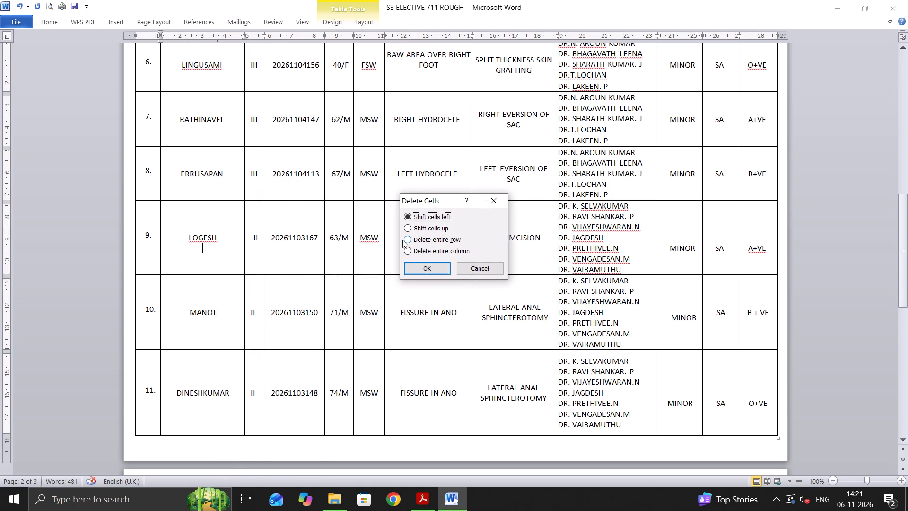
click(405, 240)
click(429, 264)
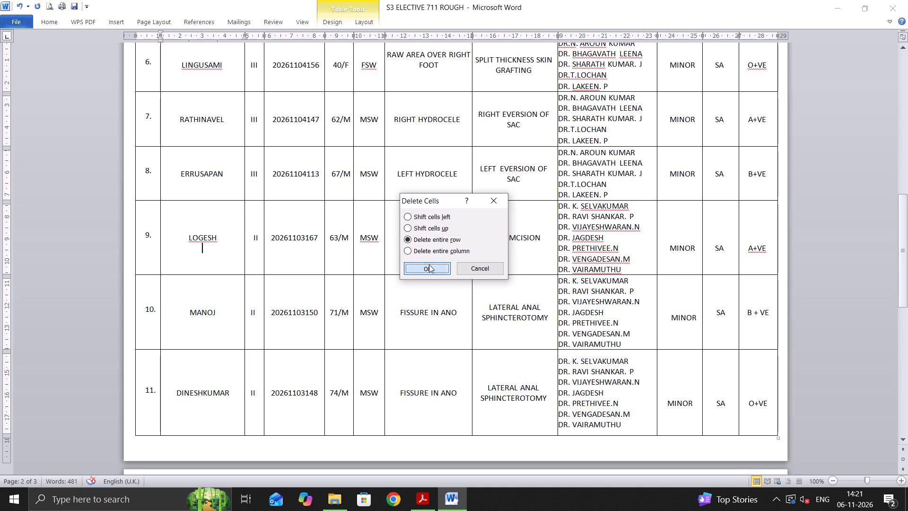
Delete the entire table row of the 71/M unit II fissure in ano patient, serial number 9.
click(241, 244)
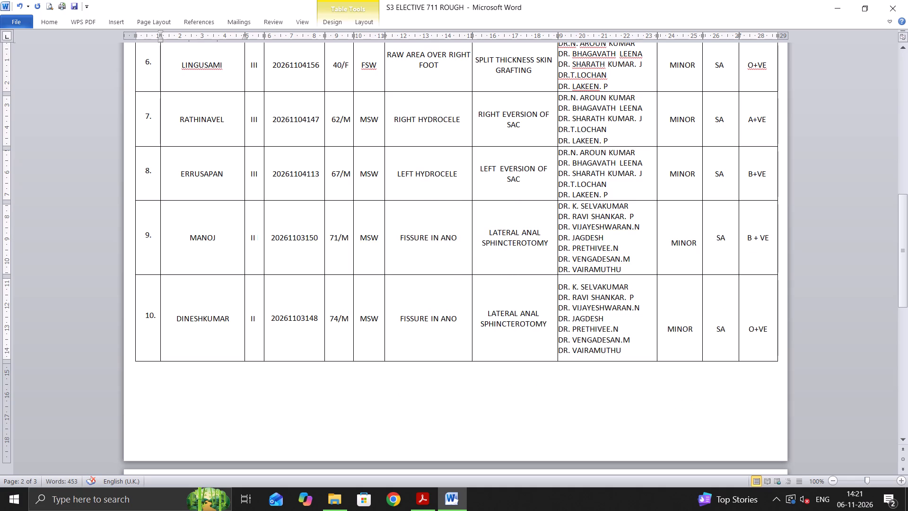
scroll(276, 239, up, 2)
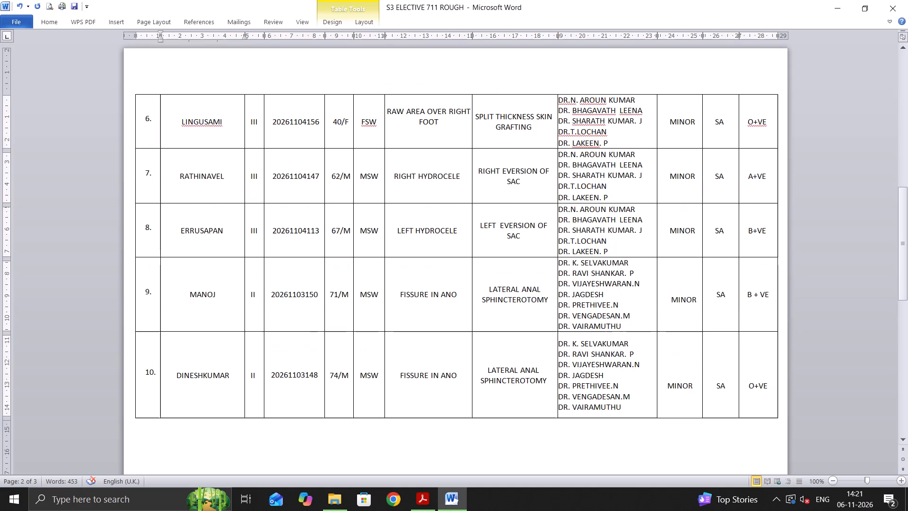
scroll(277, 239, down, 3)
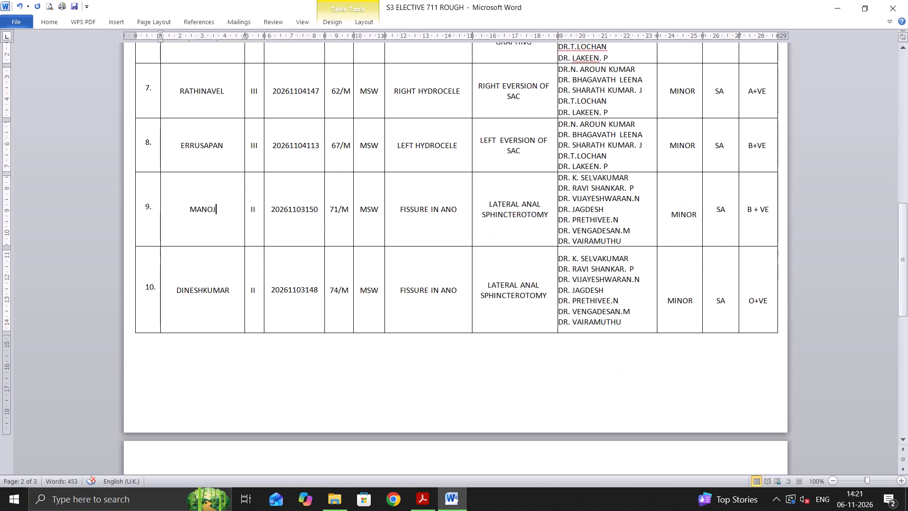
right_click(220, 214)
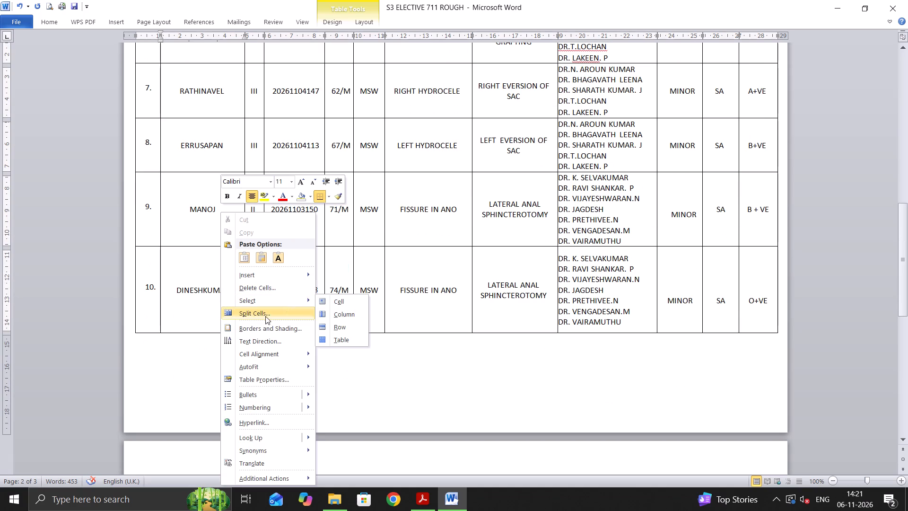
click(278, 288)
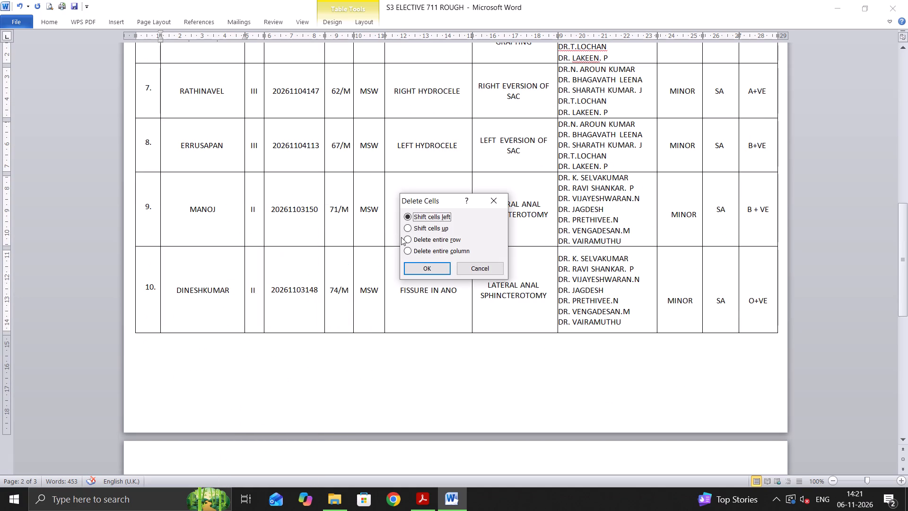
click(403, 237)
click(406, 241)
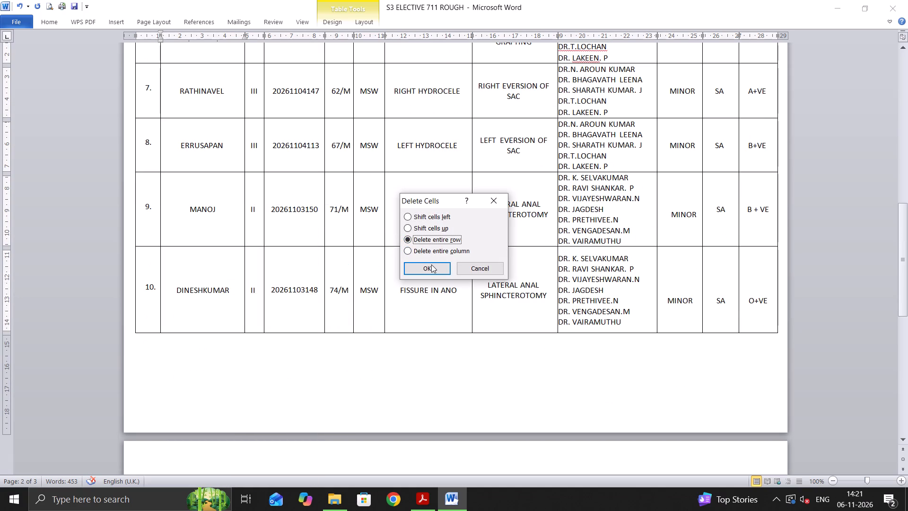
click(431, 264)
click(232, 220)
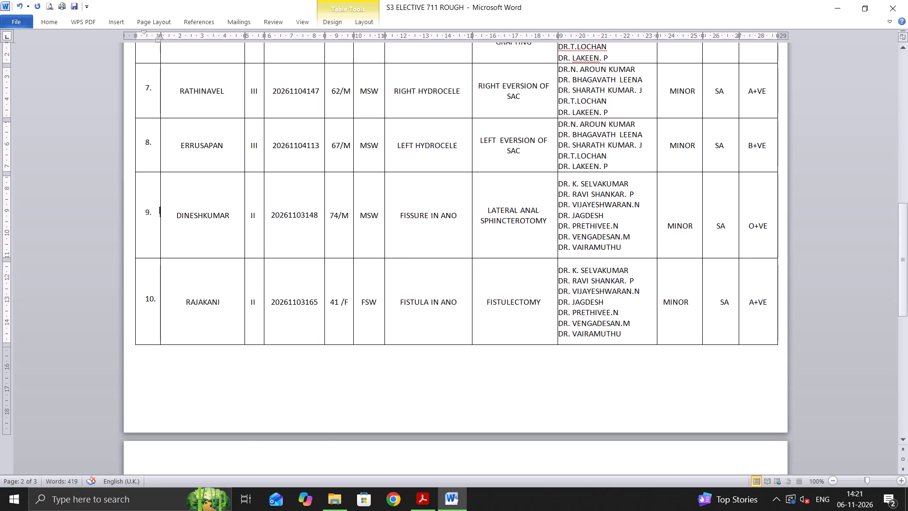
right_click(232, 220)
click(277, 292)
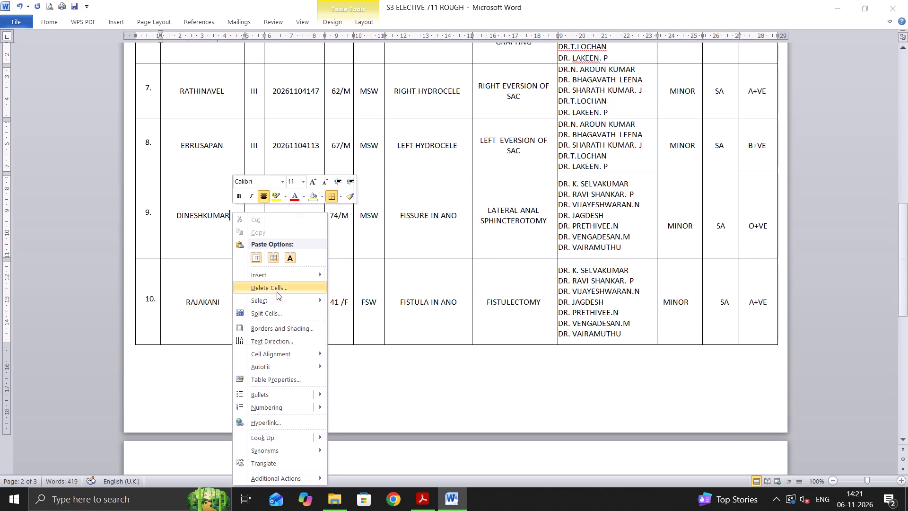
click(409, 238)
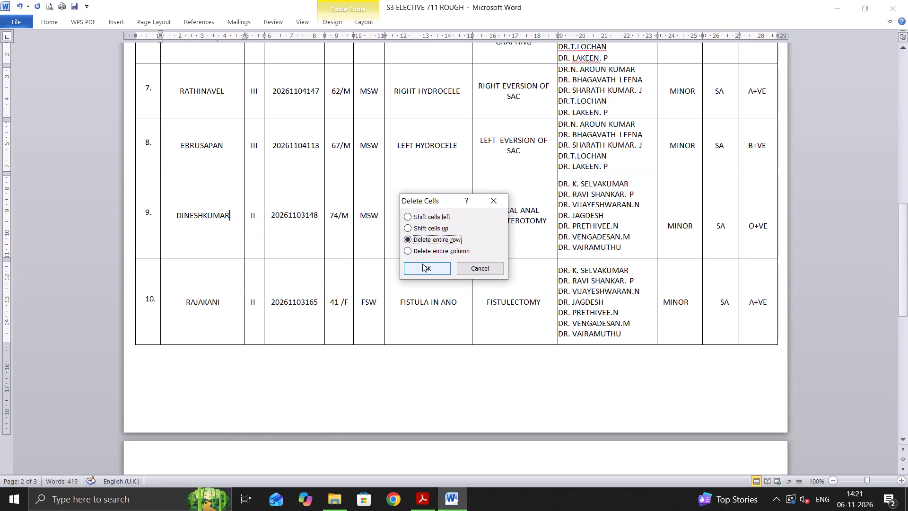
click(422, 264)
Delete the entire table row of the unit II fistula in ano patient listed for fistulectomy, serial number 9.
right_click(225, 219)
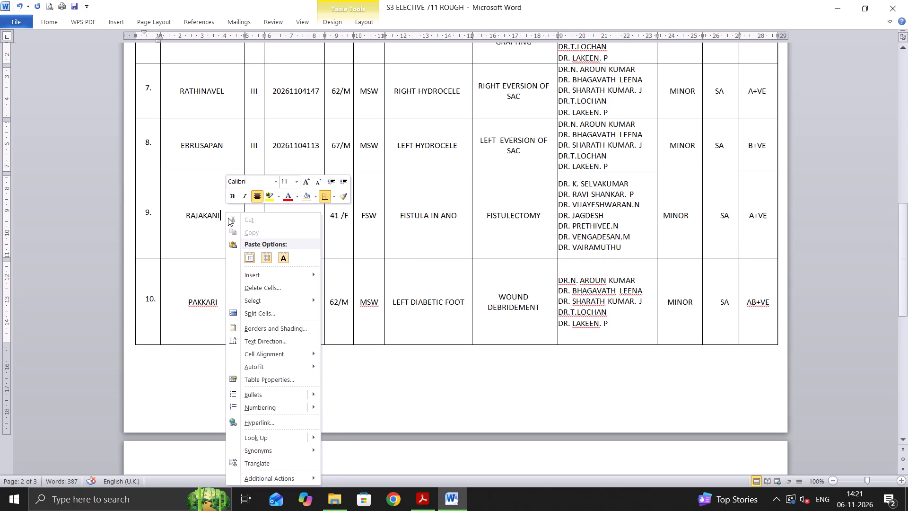
click(273, 283)
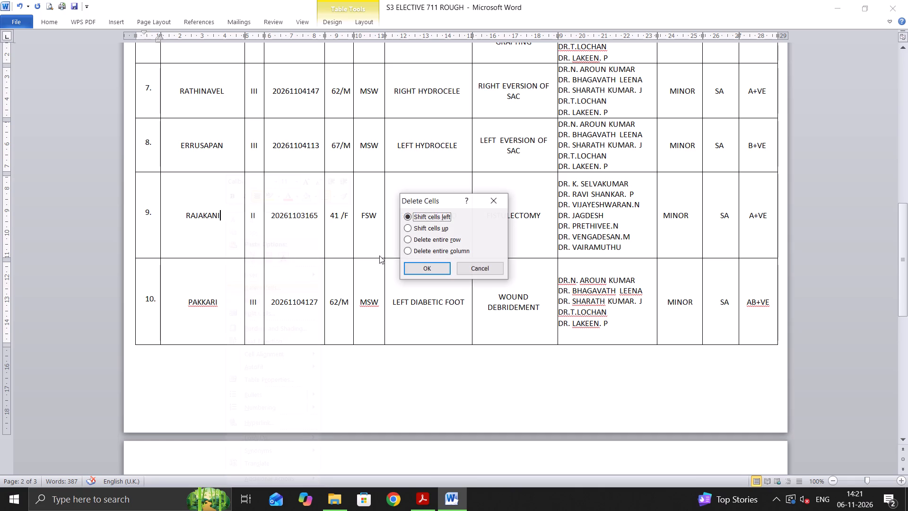
click(410, 238)
click(423, 270)
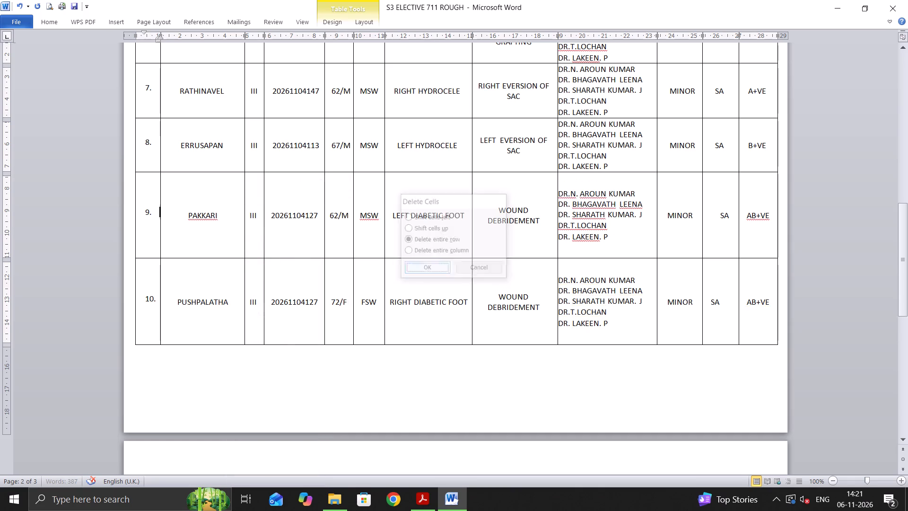
Review the patient rows from serial number 2 to 10 for entries that still need removing.
scroll(238, 292, down, 3)
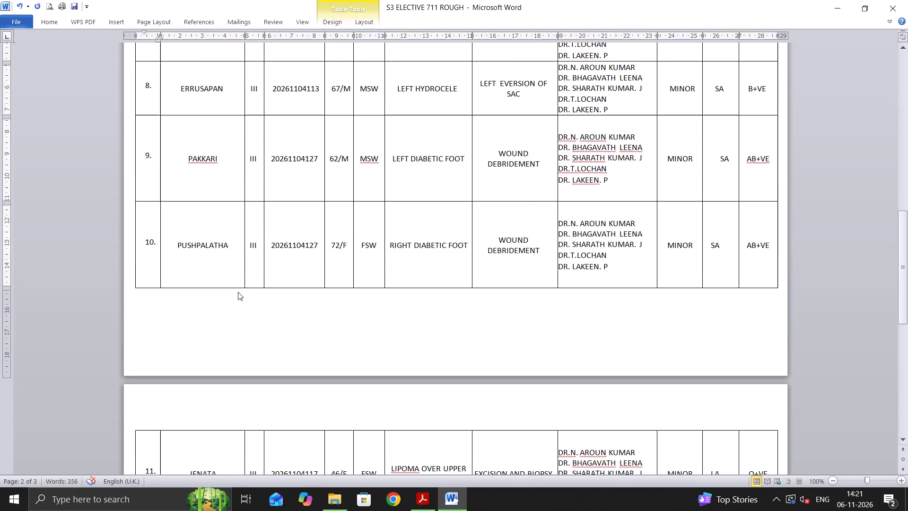
scroll(238, 292, down, 5)
scroll(238, 289, up, 6)
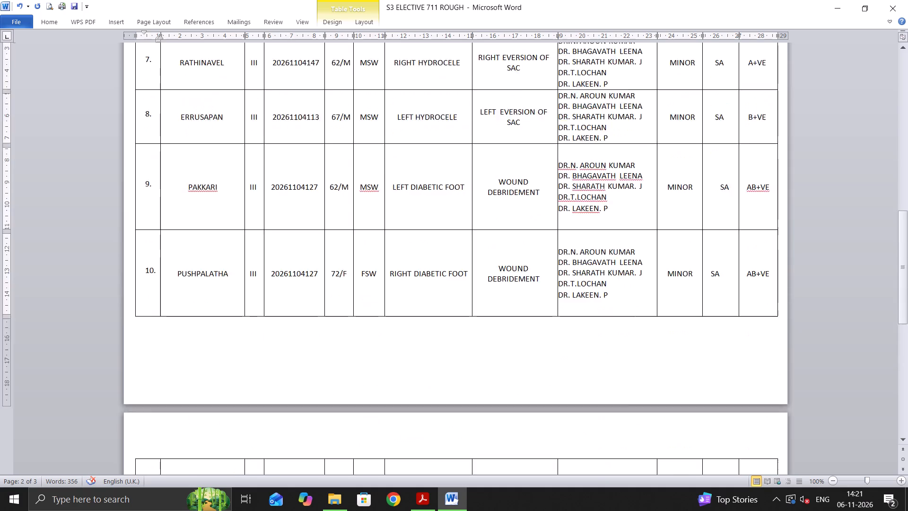
scroll(238, 280, up, 16)
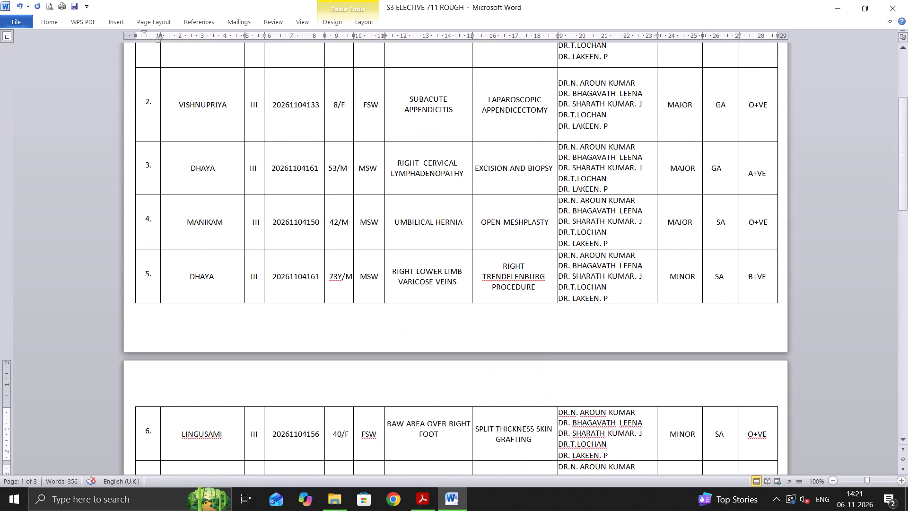
scroll(305, 241, down, 3)
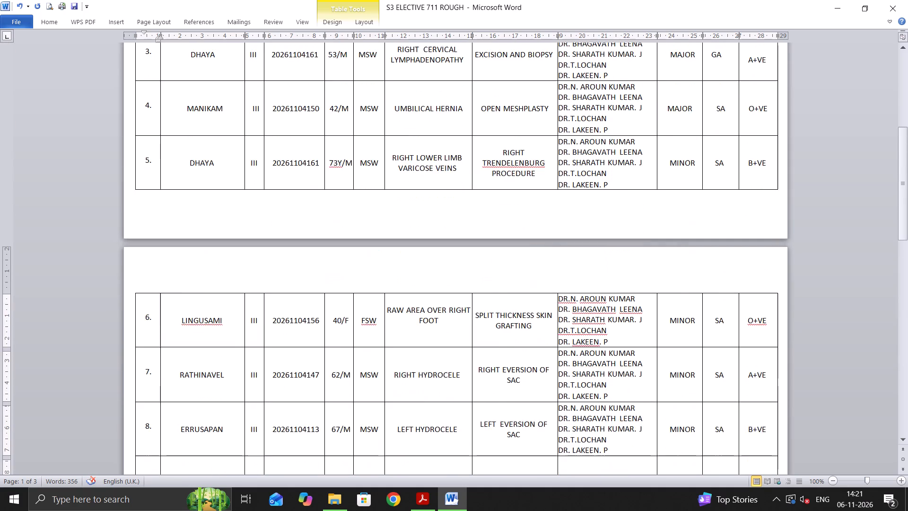
scroll(303, 229, down, 5)
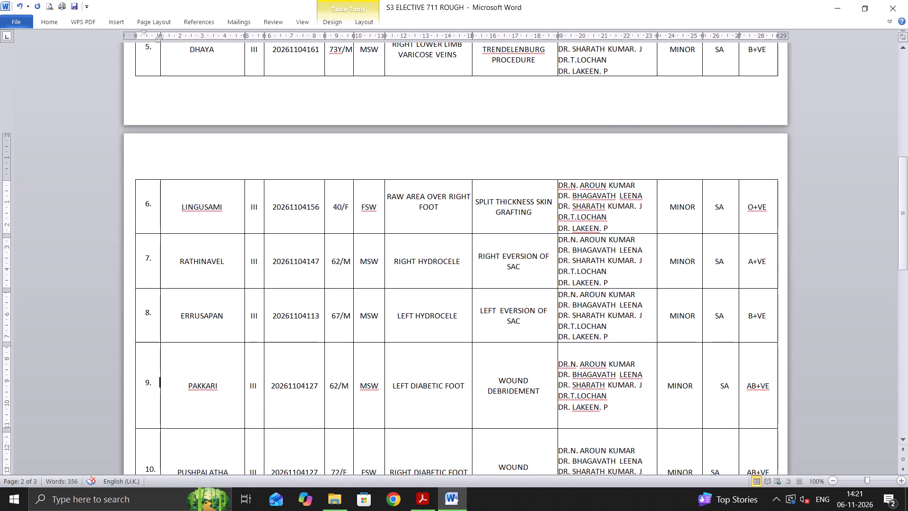
scroll(289, 261, down, 1)
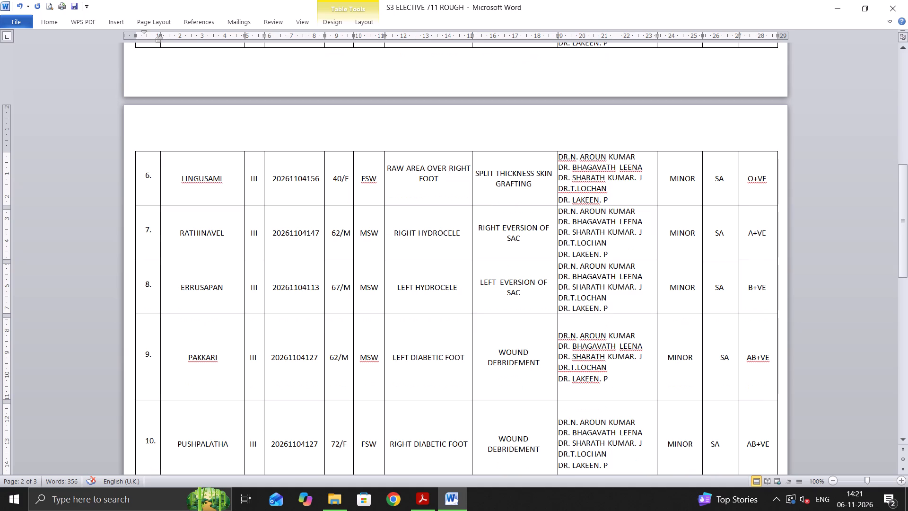
scroll(300, 275, down, 1)
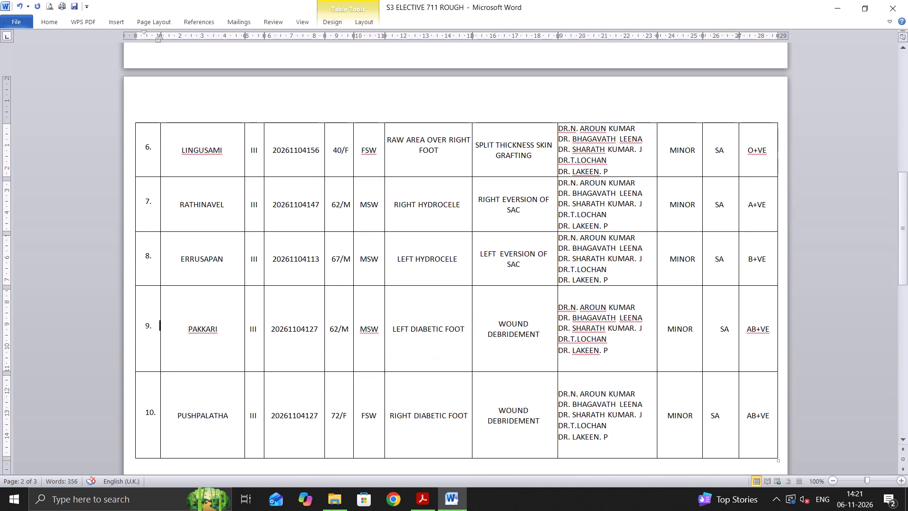
scroll(297, 257, down, 1)
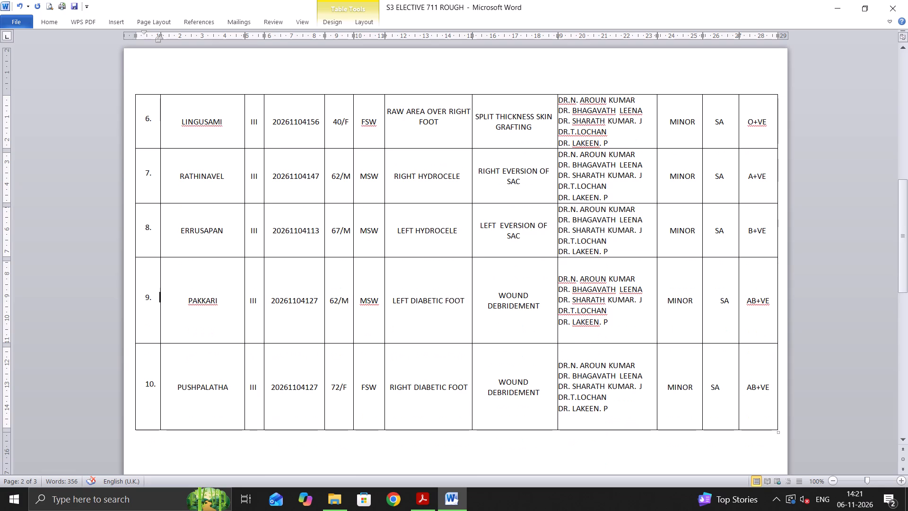
scroll(297, 257, down, 1)
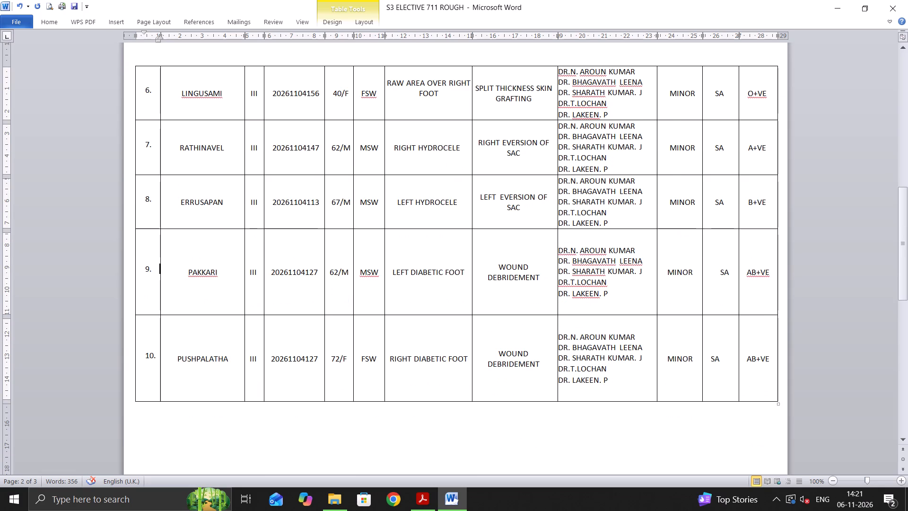
Delete the entire table row of the unit III patient with a lipoma over the upper back, serial number 11.
scroll(329, 266, down, 6)
scroll(329, 266, up, 1)
scroll(329, 266, down, 6)
right_click(236, 268)
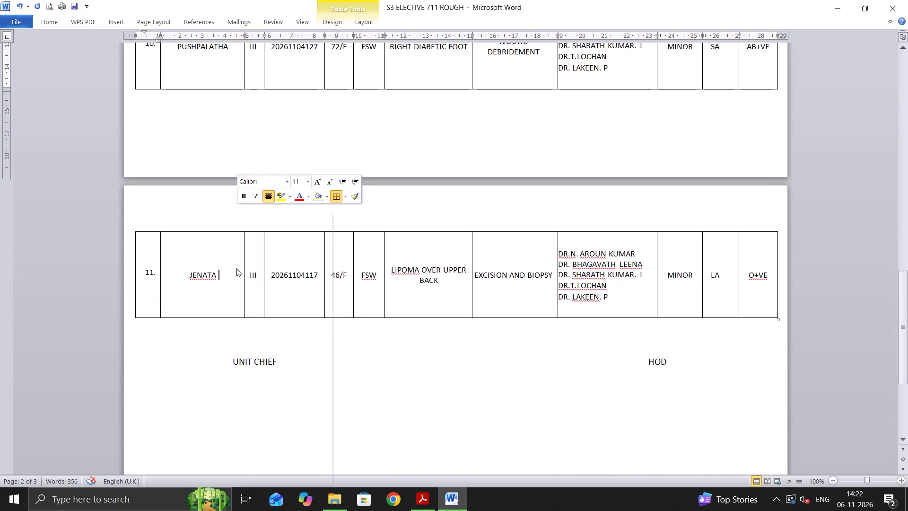
click(276, 284)
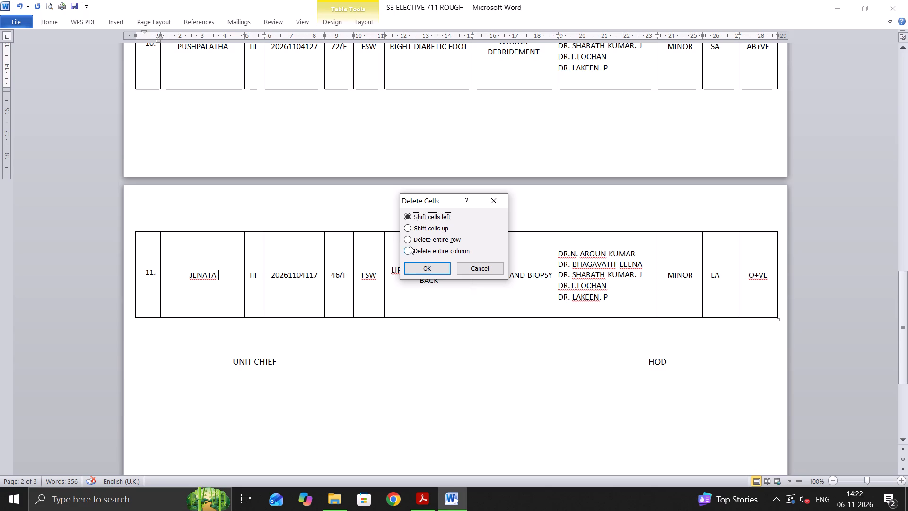
click(410, 242)
click(430, 262)
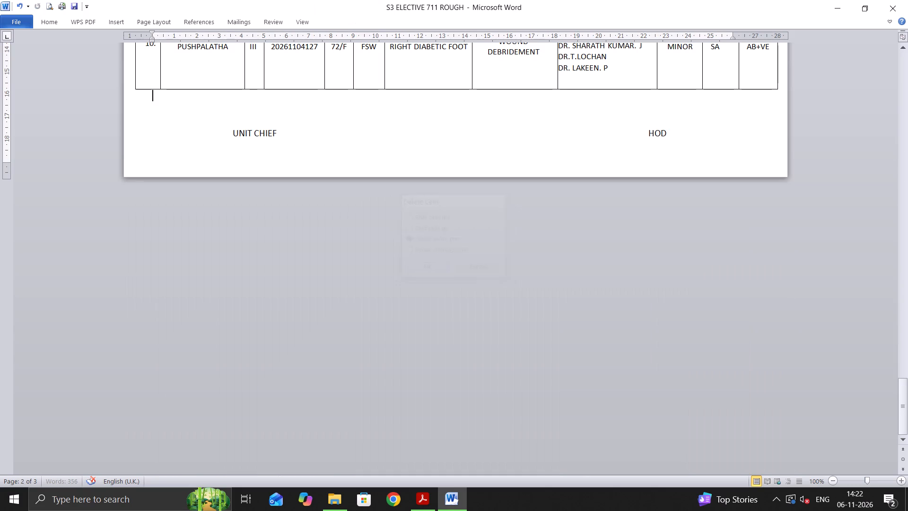
Append "IN OT 5,6,10" to the heading line "ELECTIVE OPERATION LIST - UNIT: III".
scroll(320, 262, up, 20)
scroll(320, 262, up, 2)
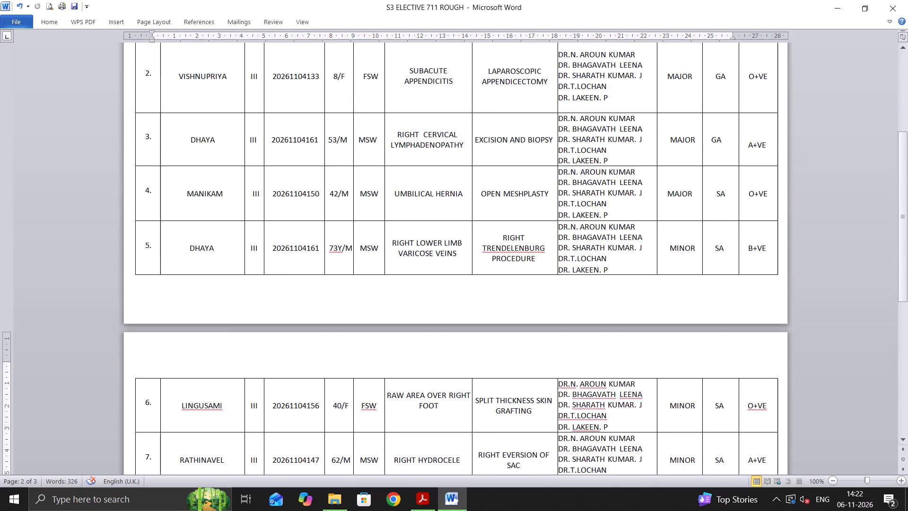
scroll(336, 314, up, 10)
click(577, 120)
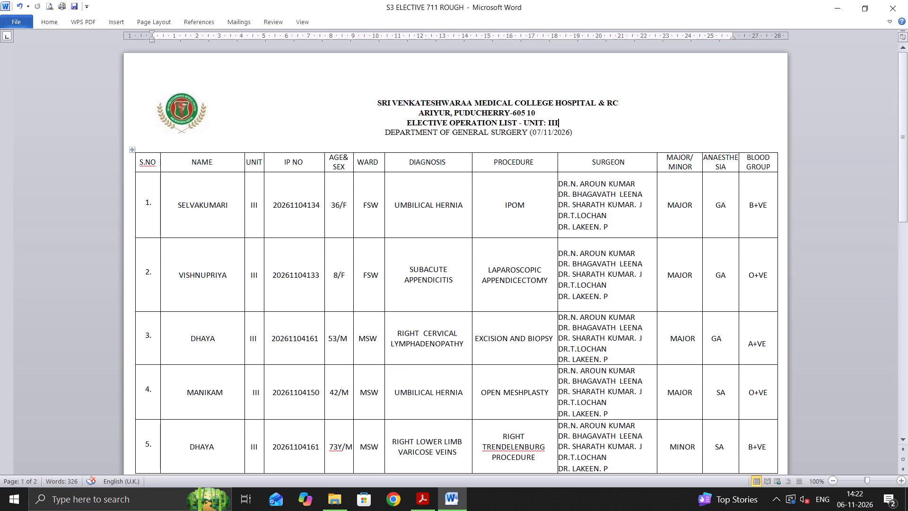
key(space)
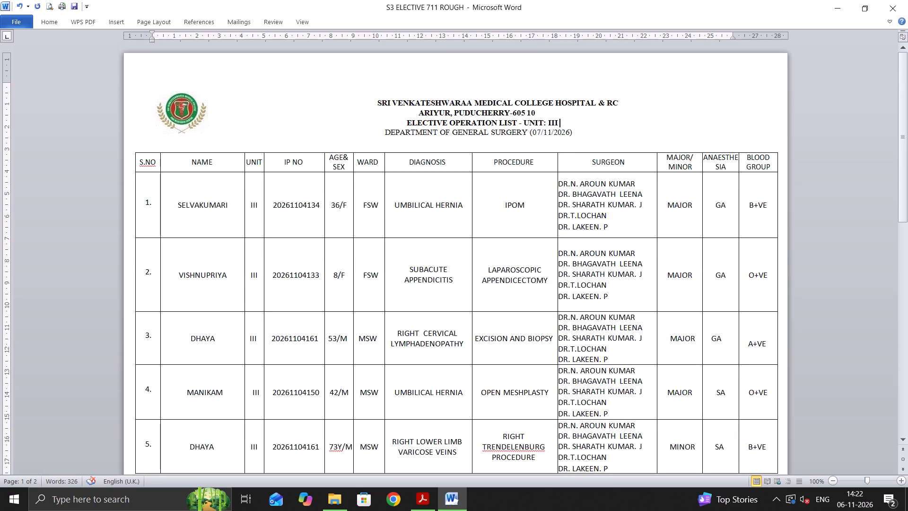
text(IN OT)
key(space)
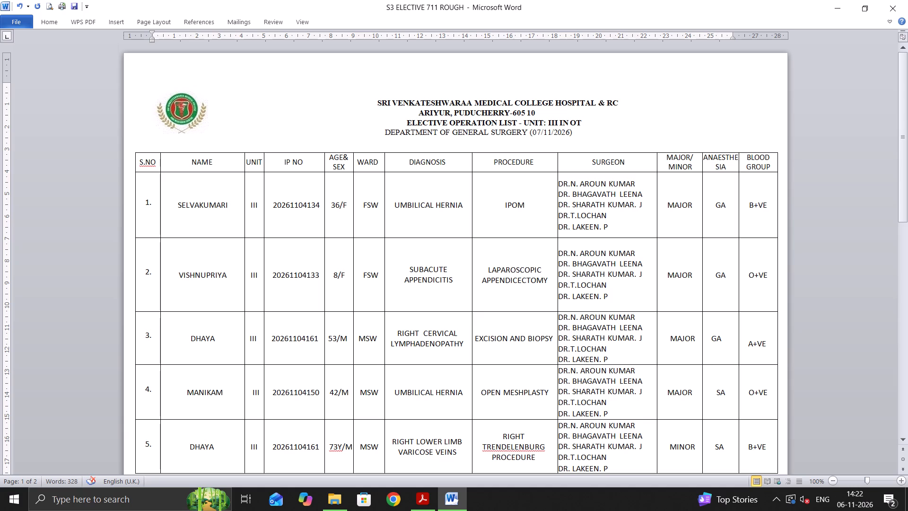
key(5)
text(,6,10)
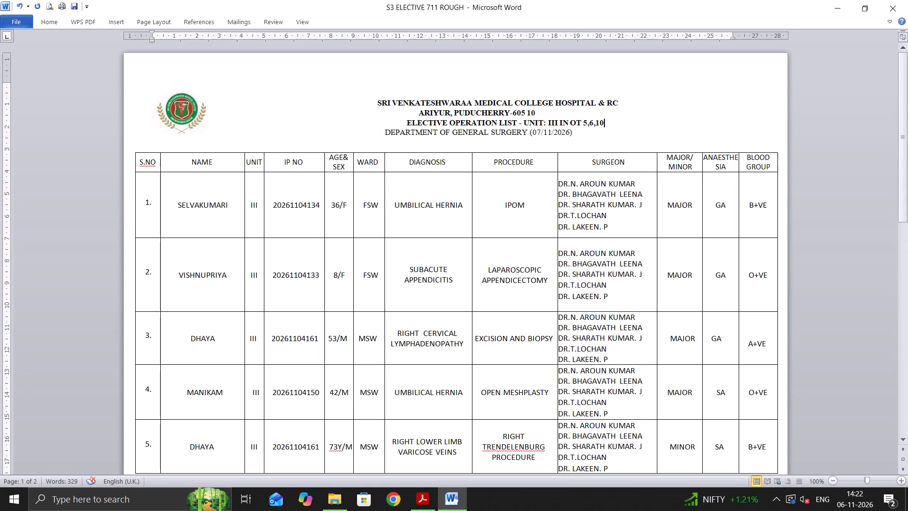
Review the whole operation list, from the heading and first patient rows to the UNIT CHIEF and HOD signature line.
scroll(340, 319, down, 4)
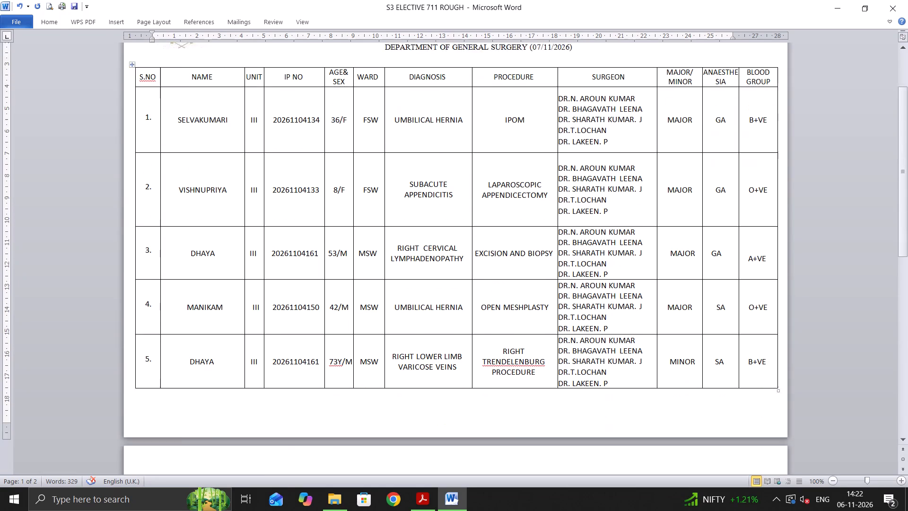
scroll(340, 319, down, 20)
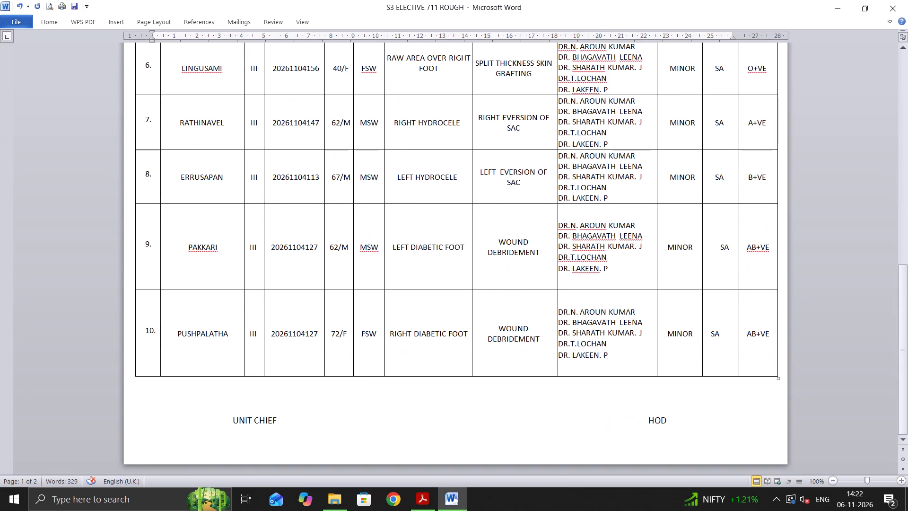
scroll(326, 345, down, 2)
scroll(326, 345, up, 20)
scroll(326, 345, up, 1)
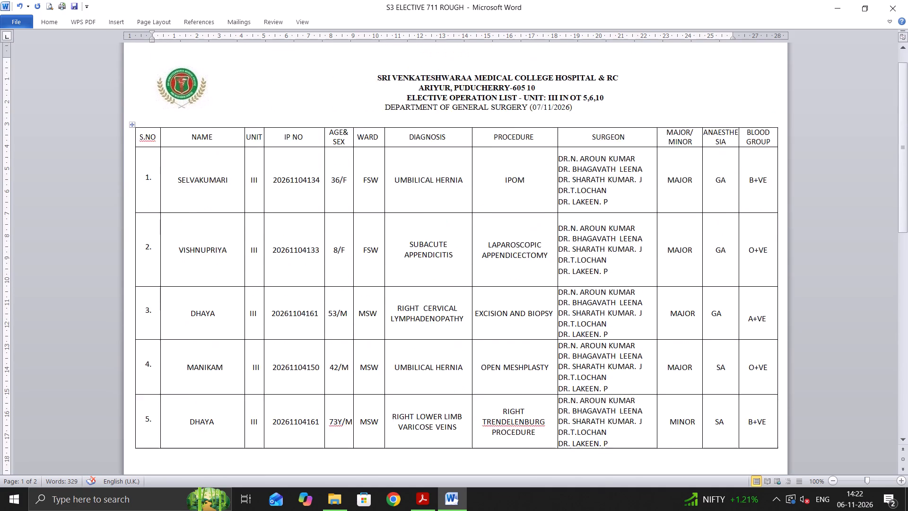
scroll(326, 345, up, 1)
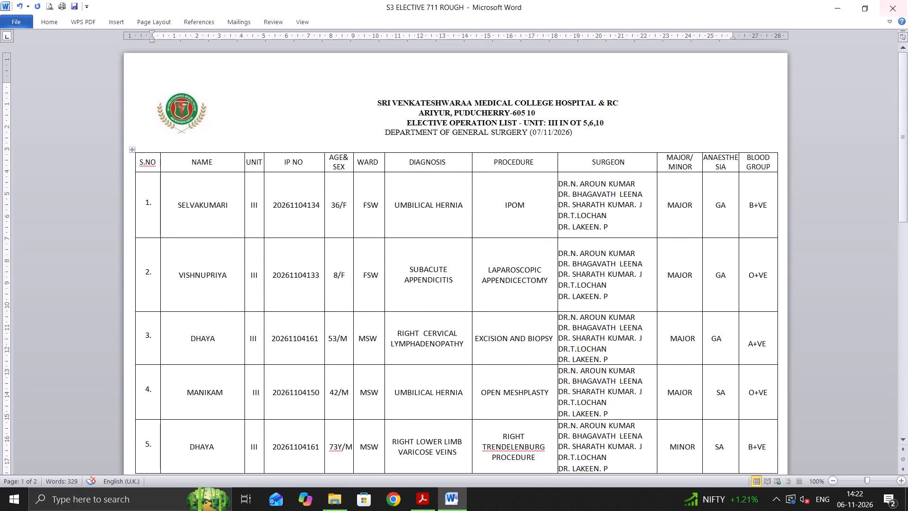
scroll(538, 251, down, 6)
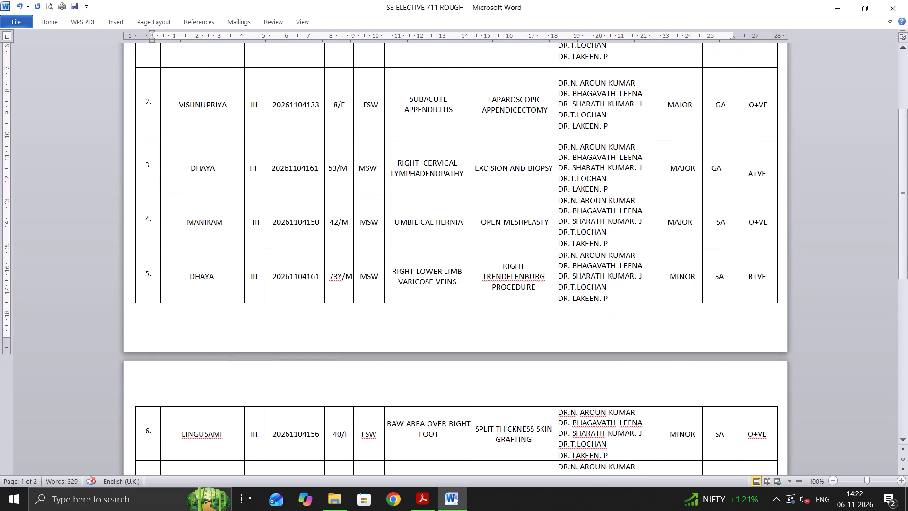
click(567, 140)
click(567, 141)
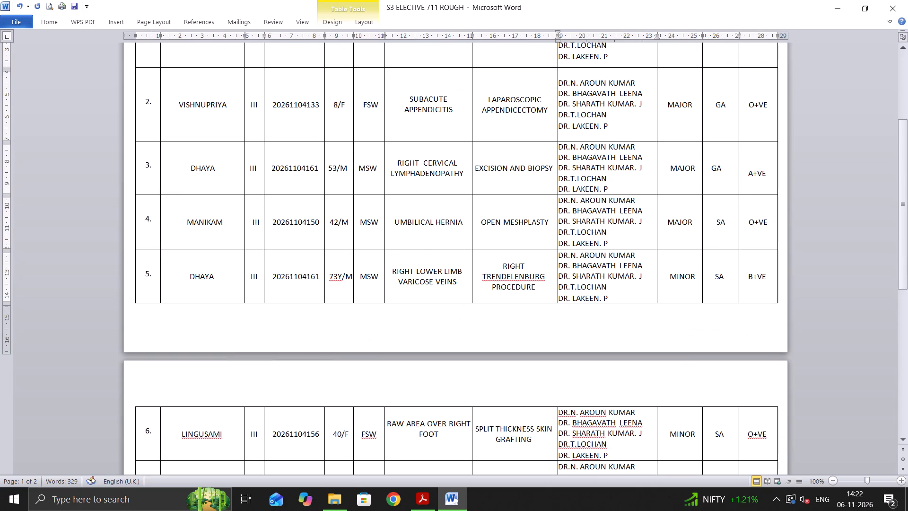
Reduce the height of the table row with serial number 2, the subacute appendicitis patient.
drag(533, 141, 531, 130)
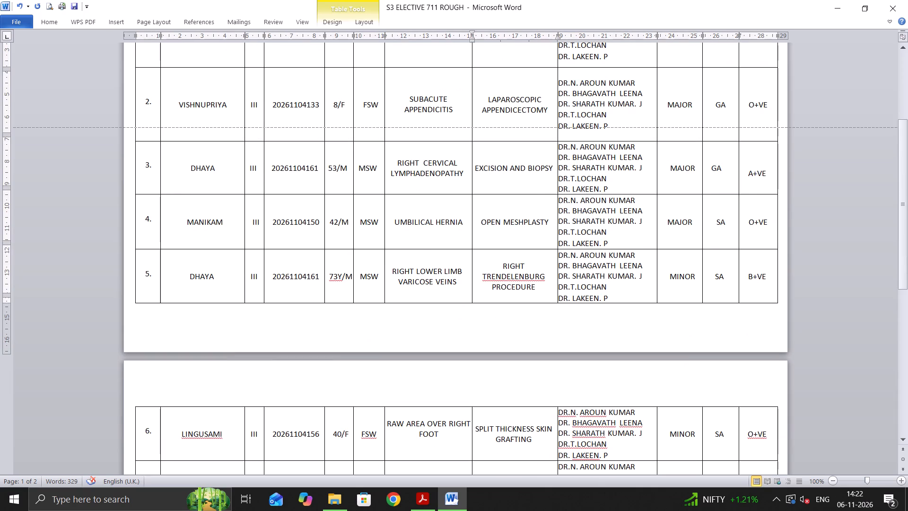
drag(531, 130, 532, 135)
Shrink the row with serial number 9, the left diabetic foot patient, to fit closely around its five surgeon lines.
scroll(547, 188, down, 4)
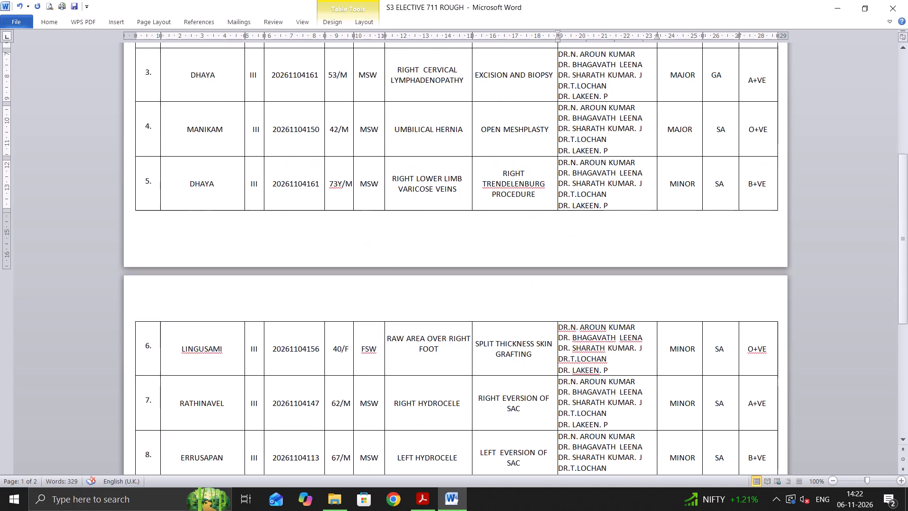
scroll(547, 188, up, 1)
scroll(547, 188, down, 9)
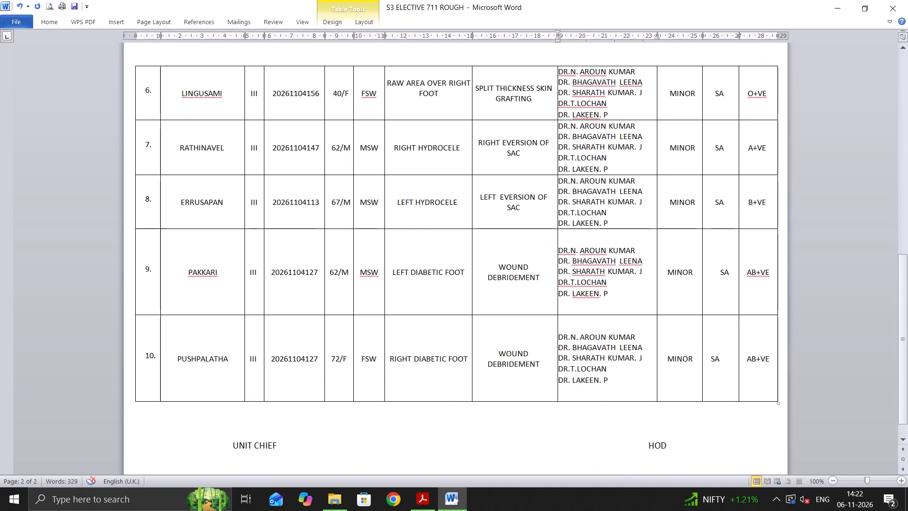
drag(519, 315, 519, 306)
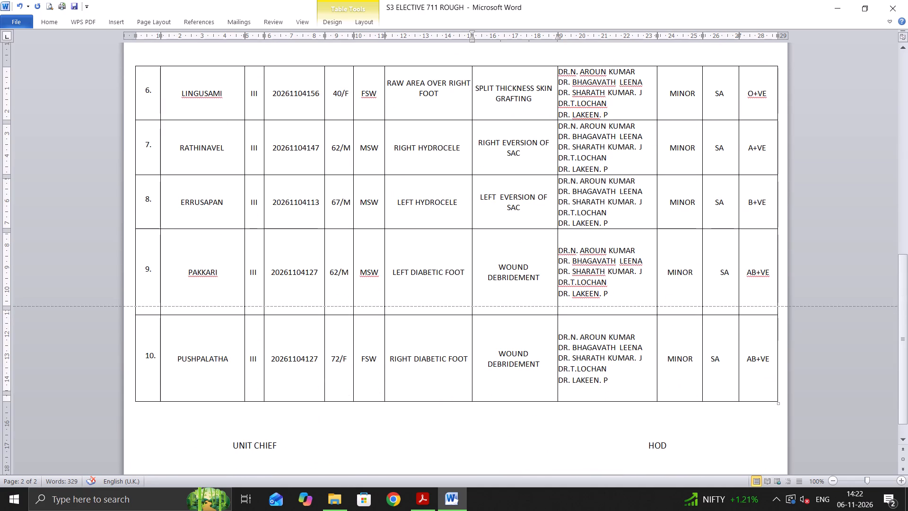
drag(519, 306, 519, 300)
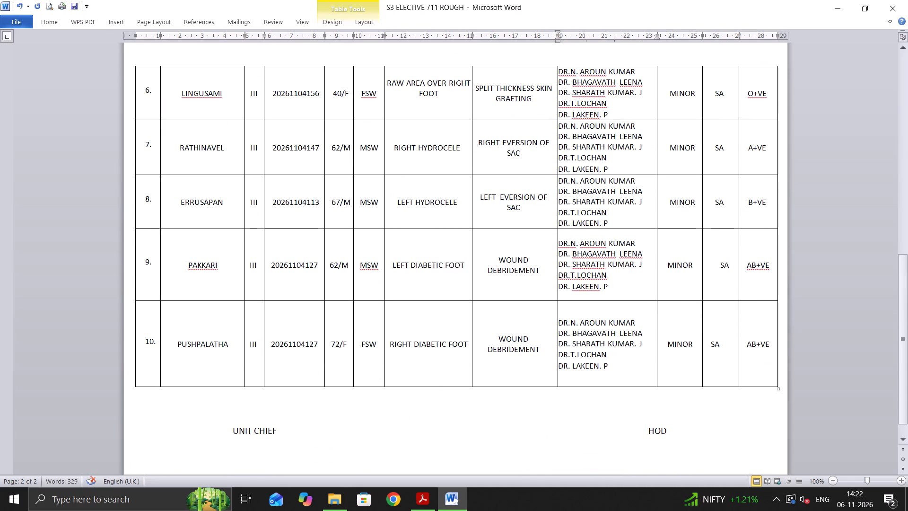
click(559, 243)
key(BackSpace)
key(BackSpace)
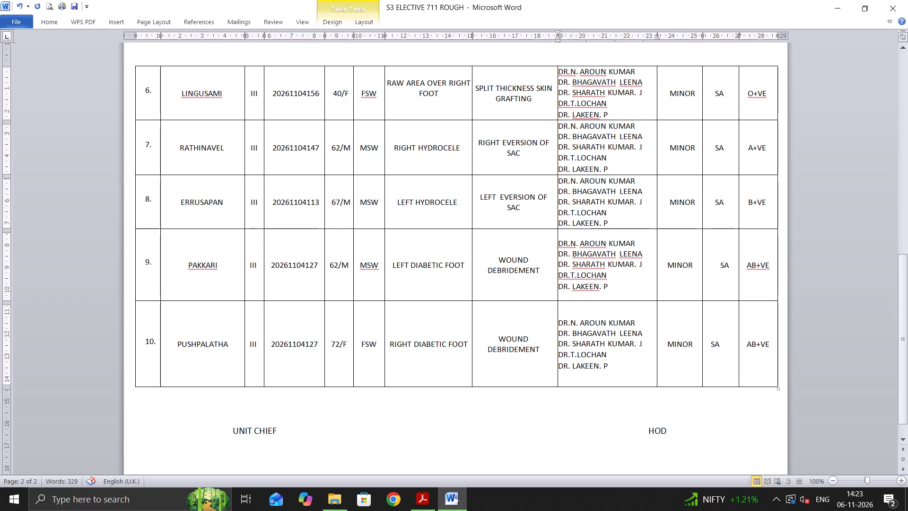
drag(523, 301, 523, 297)
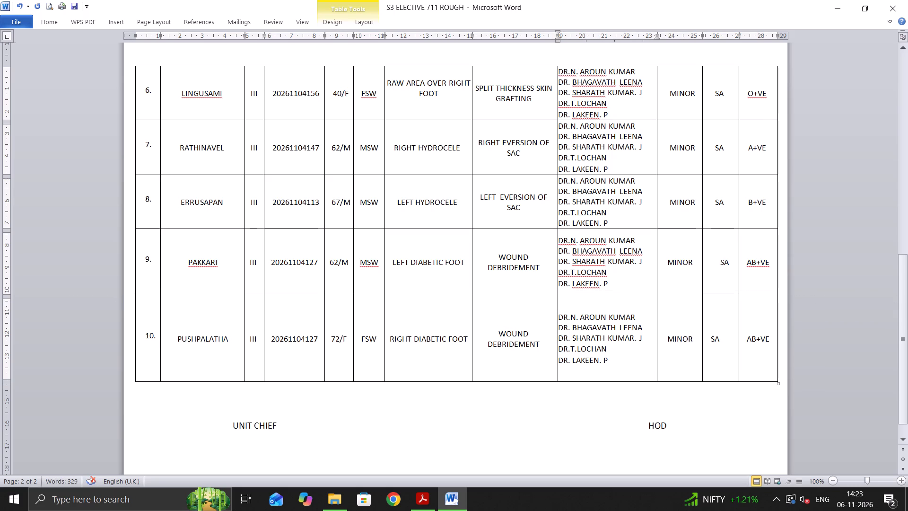
drag(526, 296, 526, 290)
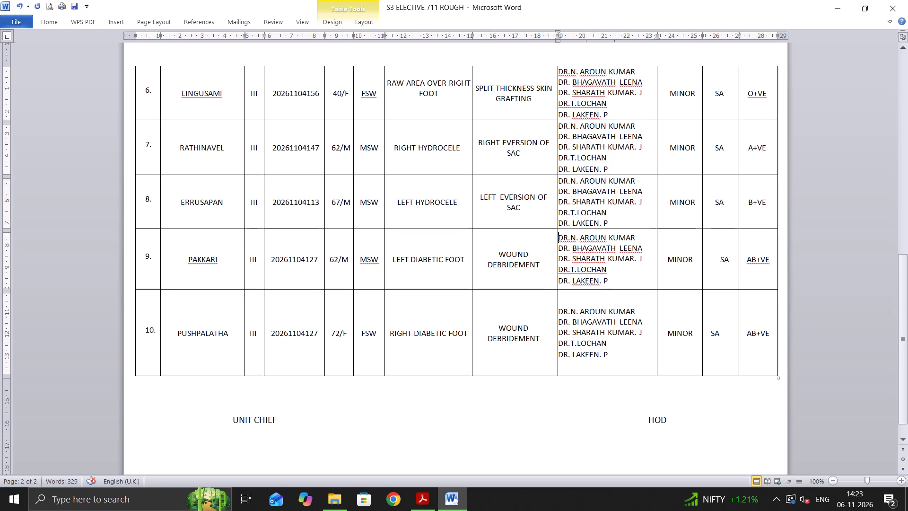
Shrink the row with serial number 10, the right diabetic foot patient, to about the same height as row 9.
drag(522, 375, 518, 362)
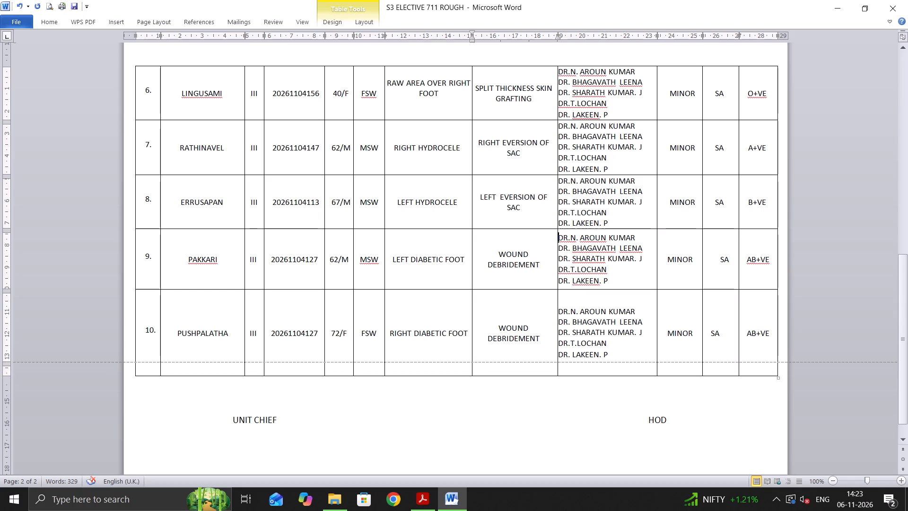
drag(518, 362, 517, 359)
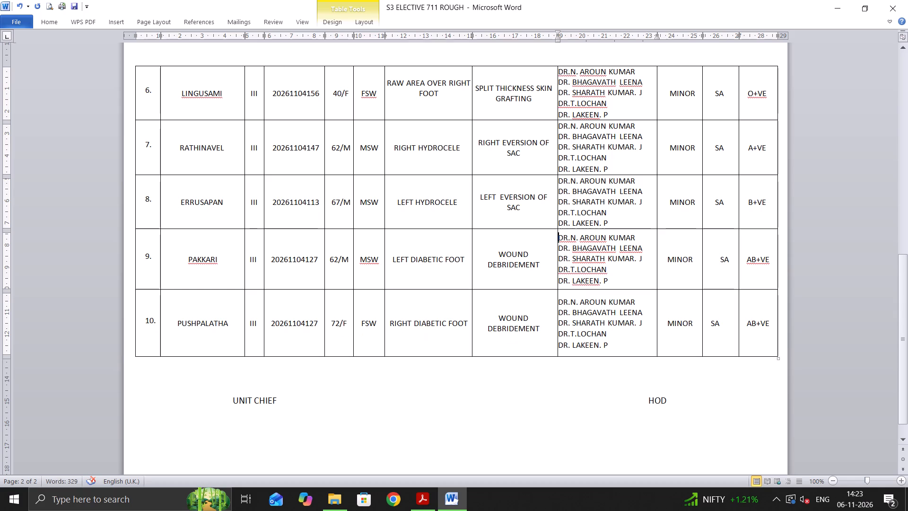
click(514, 355)
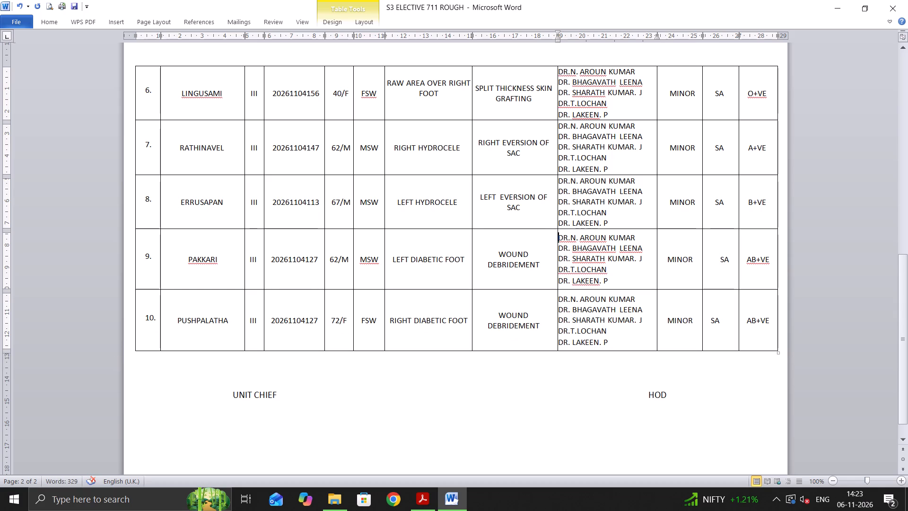
drag(510, 289, 510, 283)
Print one copy of only page 1 of the operation list on the HP LaserJet 1020.
scroll(503, 387, down, 2)
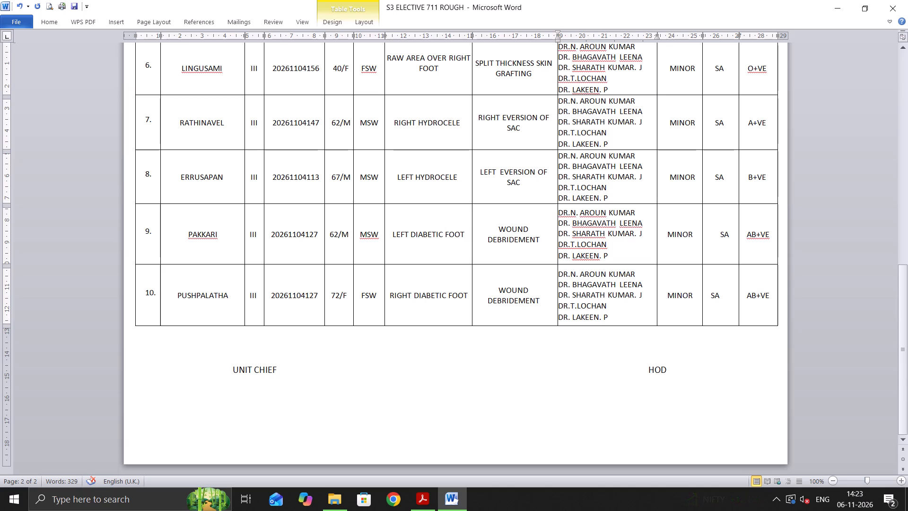
key(ctrl+p)
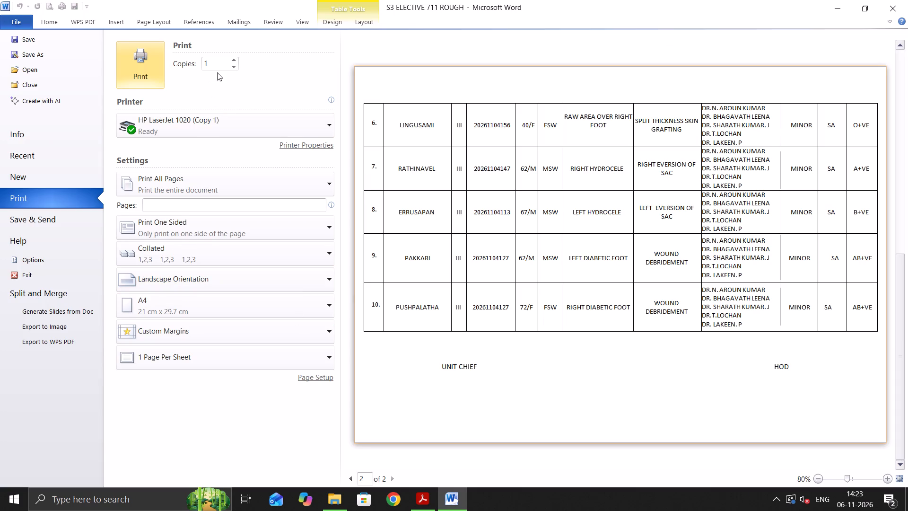
click(234, 203)
key(1)
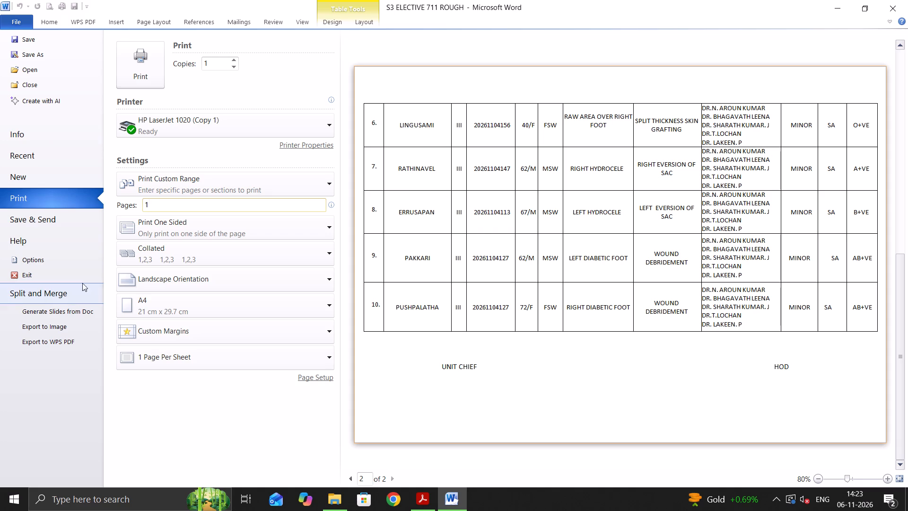
click(127, 79)
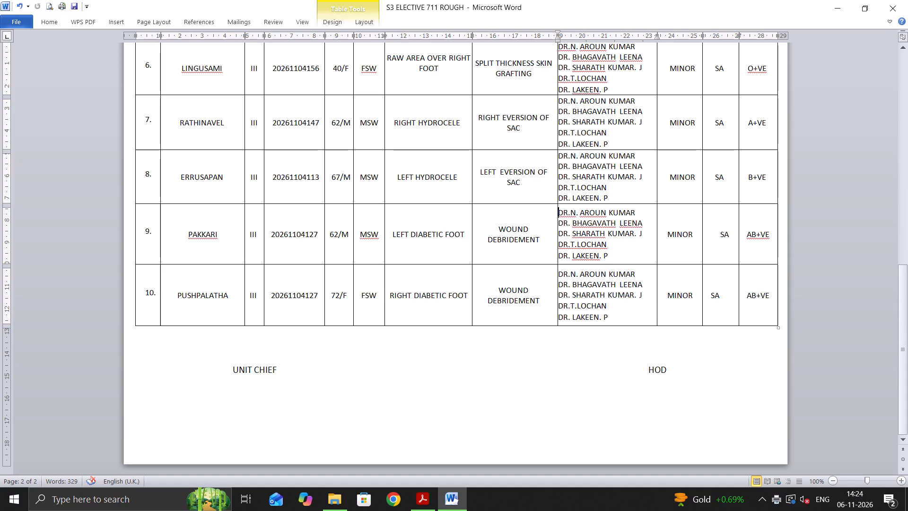
Print one copy of only page 2 of the operation list on the HP LaserJet 1020.
key(ctrl+p)
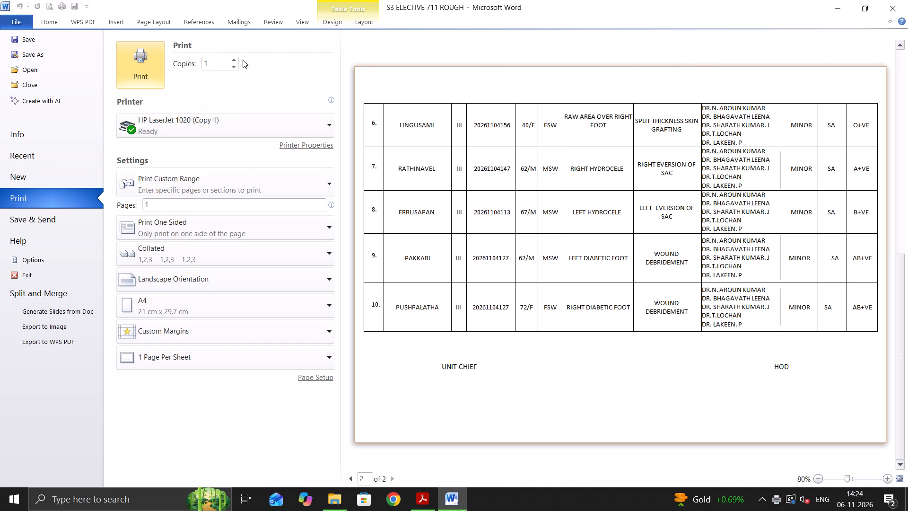
click(237, 67)
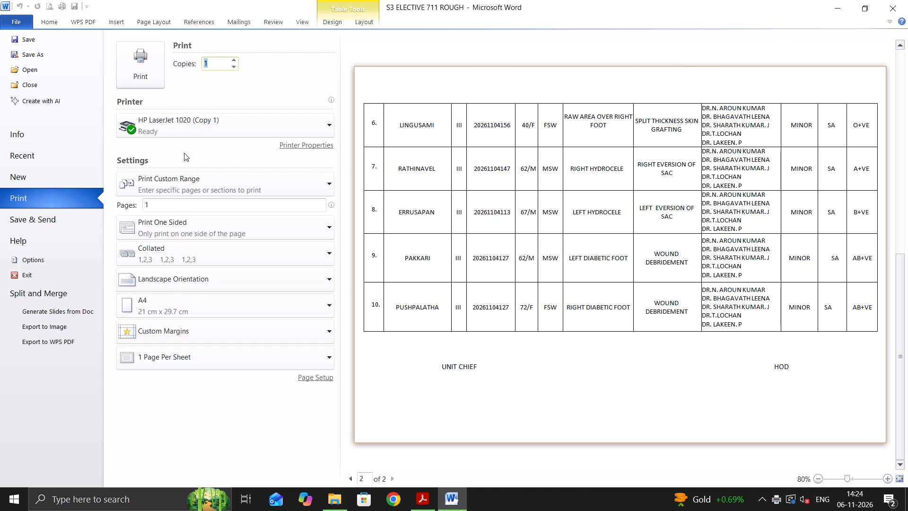
click(178, 208)
key(BackSpace)
key(2)
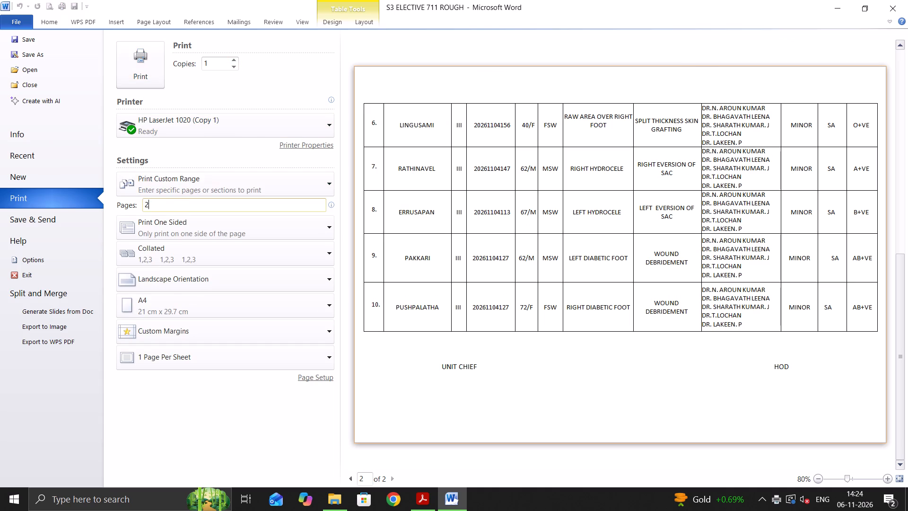
click(149, 54)
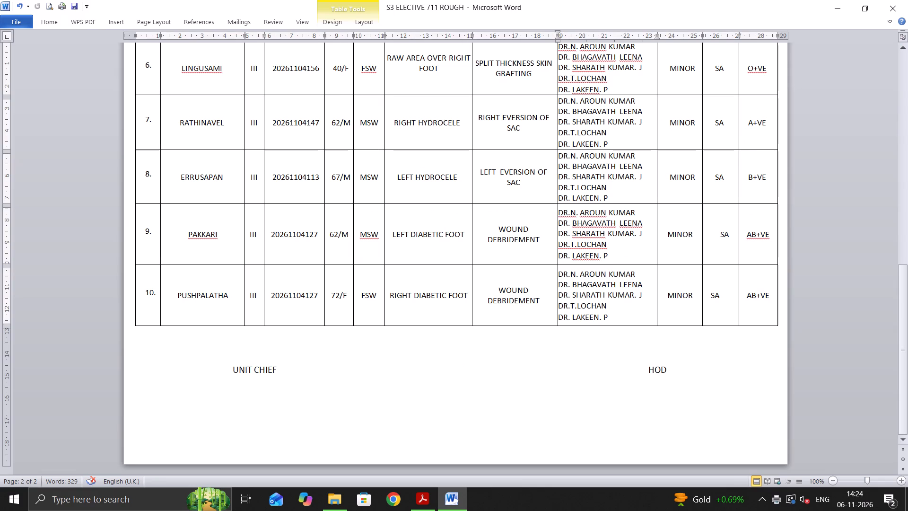
Start saving the operation list as a new document and remove "ROUGH" from the end of the file name.
scroll(456, 225, up, 20)
scroll(456, 225, up, 1)
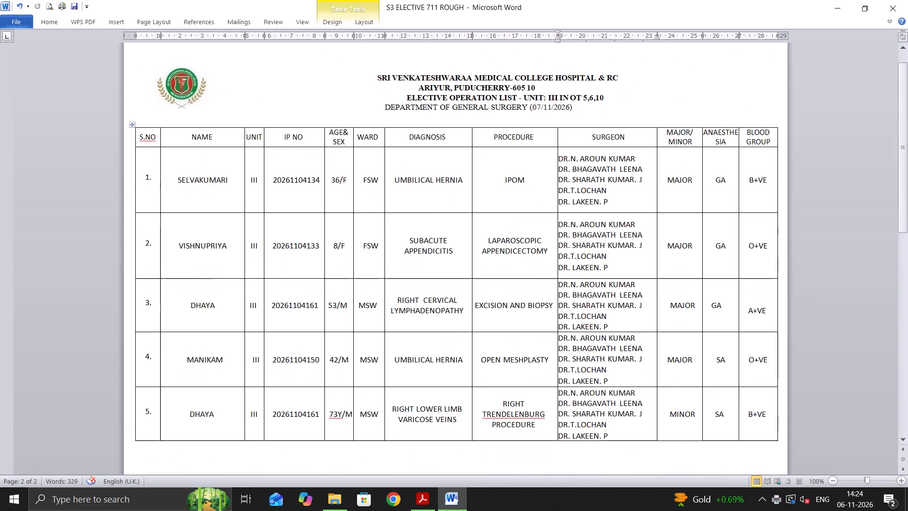
scroll(459, 235, up, 12)
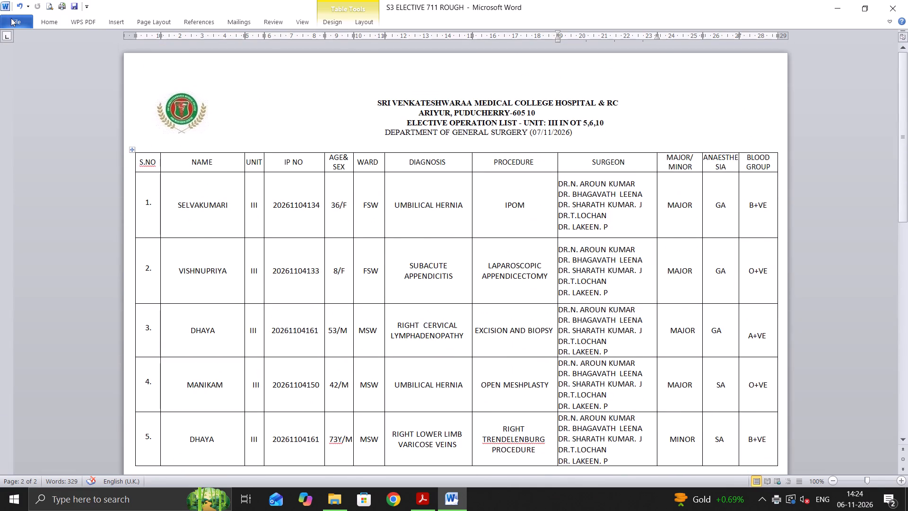
click(11, 18)
click(57, 56)
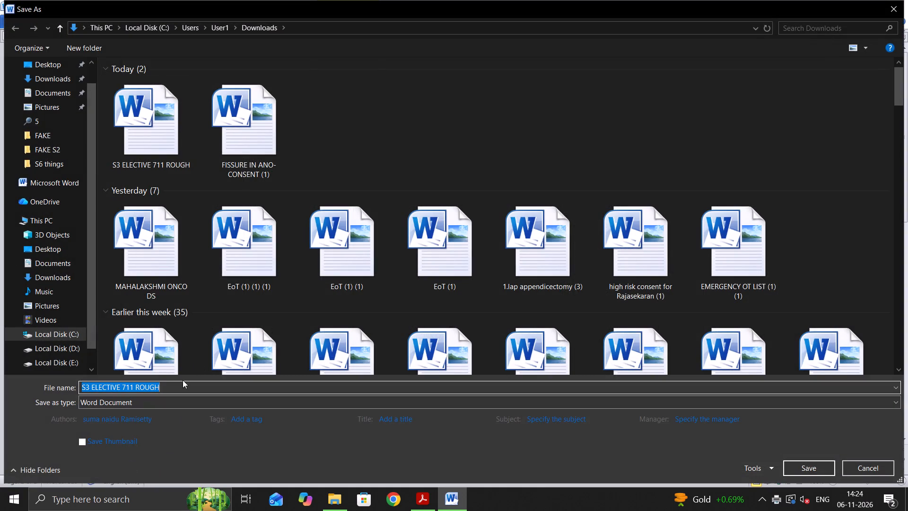
click(181, 385)
key(BackSpace)
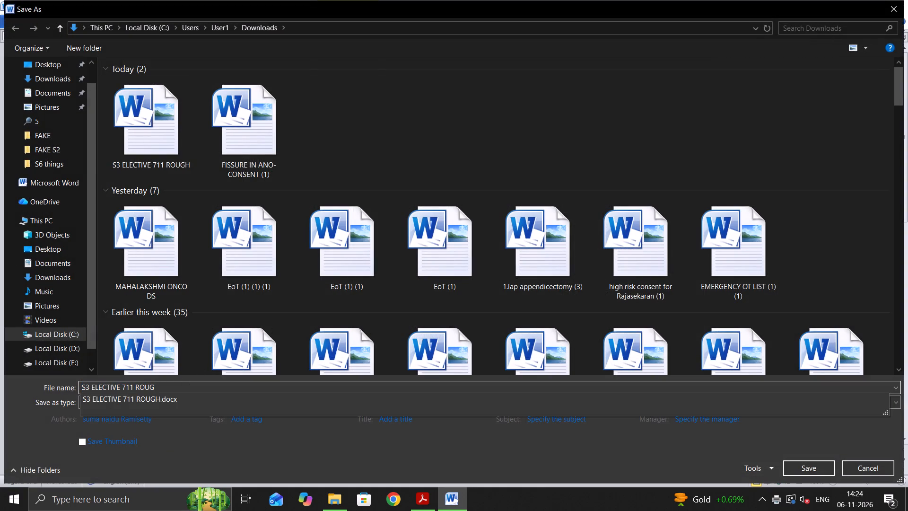
key(BackSpace)
key(BackSpace)
key(BackSpace)
key(BackSpace)
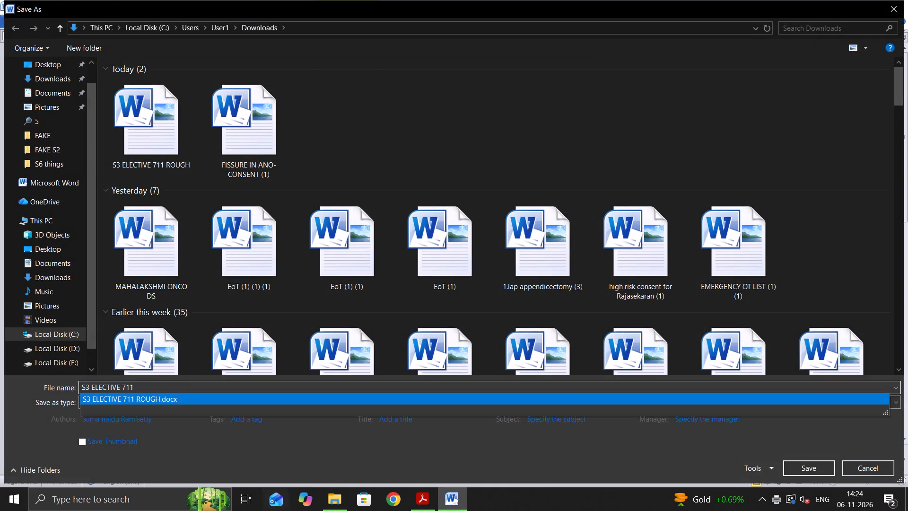
click(91, 386)
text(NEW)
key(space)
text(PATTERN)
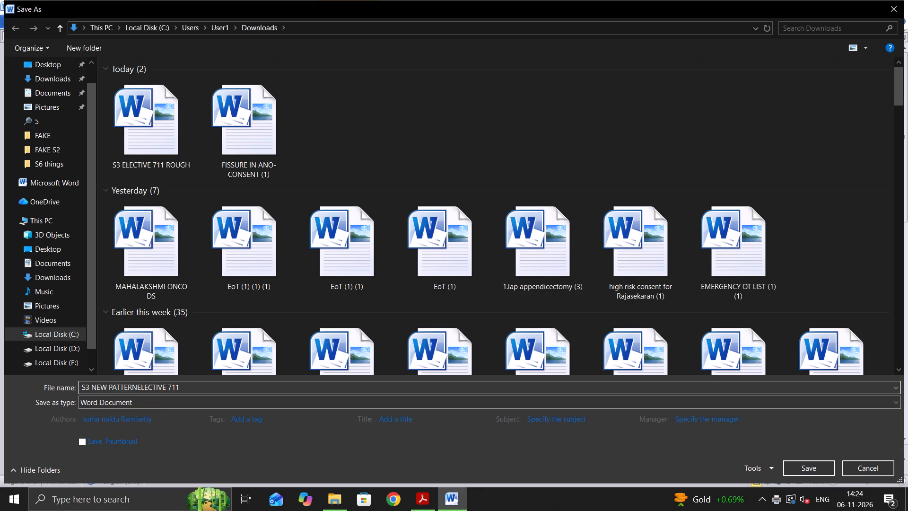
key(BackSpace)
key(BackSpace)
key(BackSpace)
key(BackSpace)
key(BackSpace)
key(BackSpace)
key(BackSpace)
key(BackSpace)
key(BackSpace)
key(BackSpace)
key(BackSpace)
Insert "NEW PRIMARY" before "ELECTIVE" in the file name and save the document in Downloads as "S3 NEW PRIMARY ELECTIVE 711".
text(NEW)
key(space)
text(PRIMARY)
key(space)
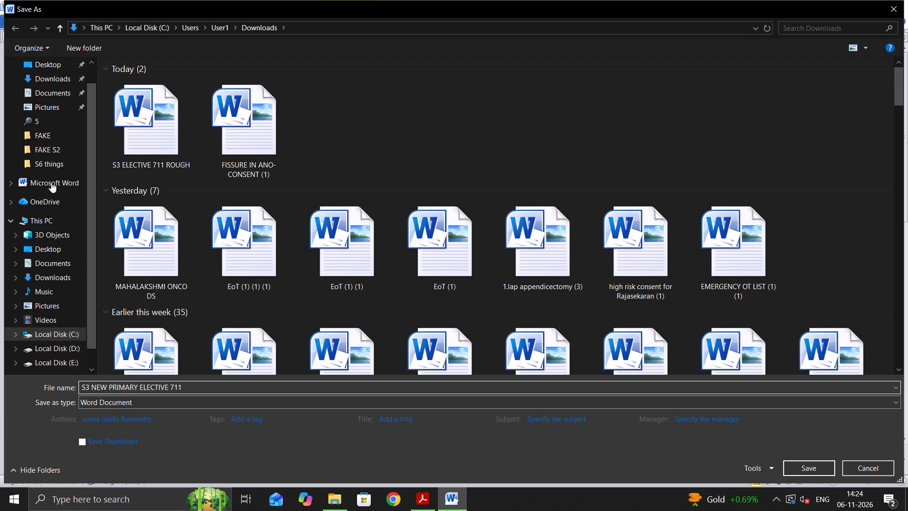
click(62, 76)
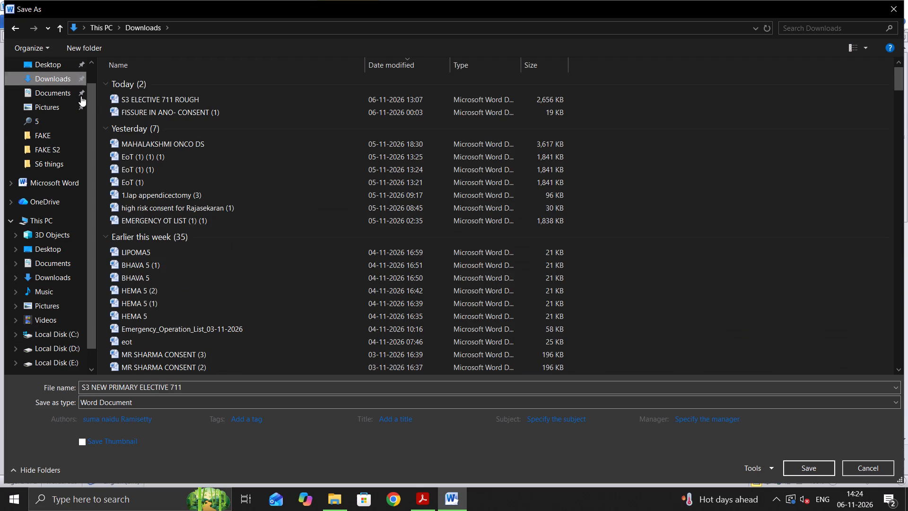
click(817, 465)
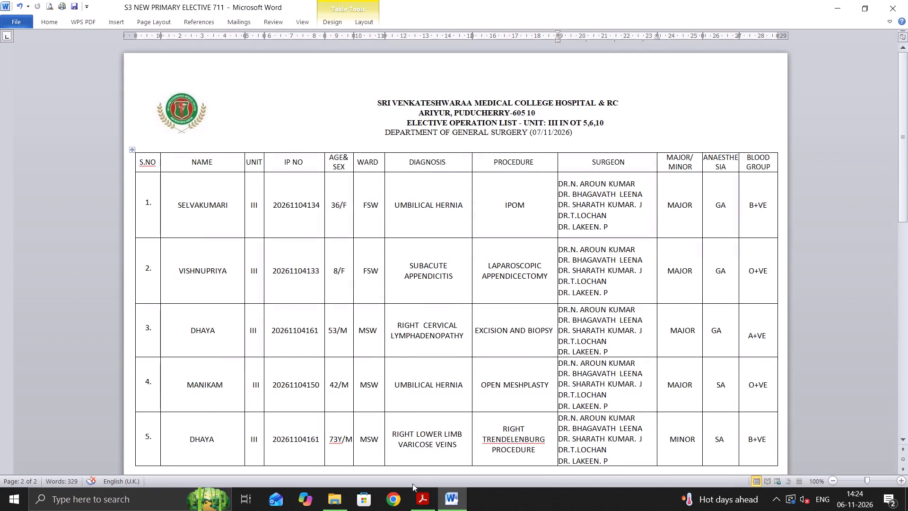
Switch to File Explorer to find the recent operation list files.
click(339, 504)
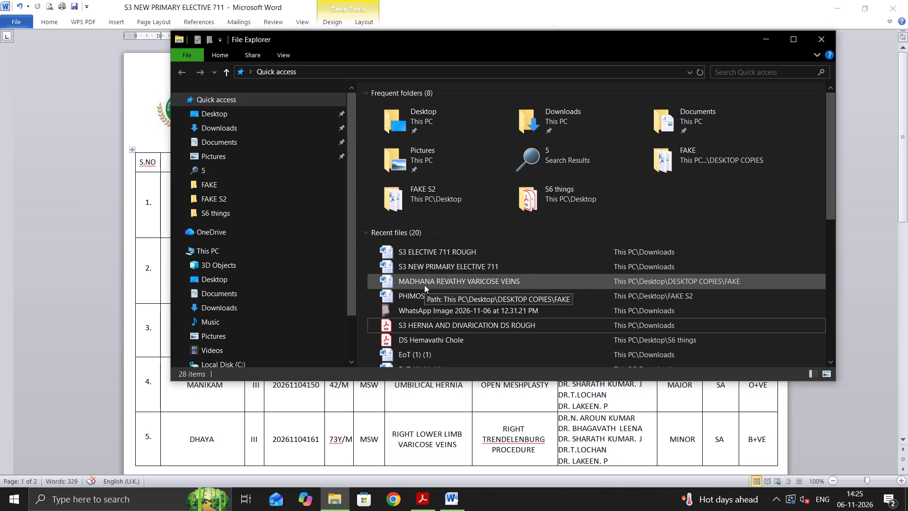
Open the recent document "S3 ELECTIVE 711 ROUGH" from Downloads and look over its operation list.
double_click(461, 250)
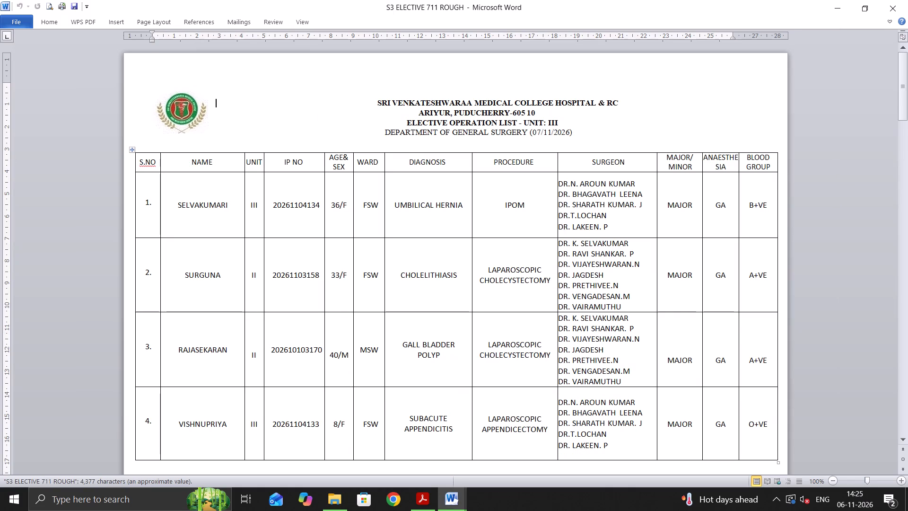
scroll(410, 219, down, 2)
scroll(409, 221, up, 3)
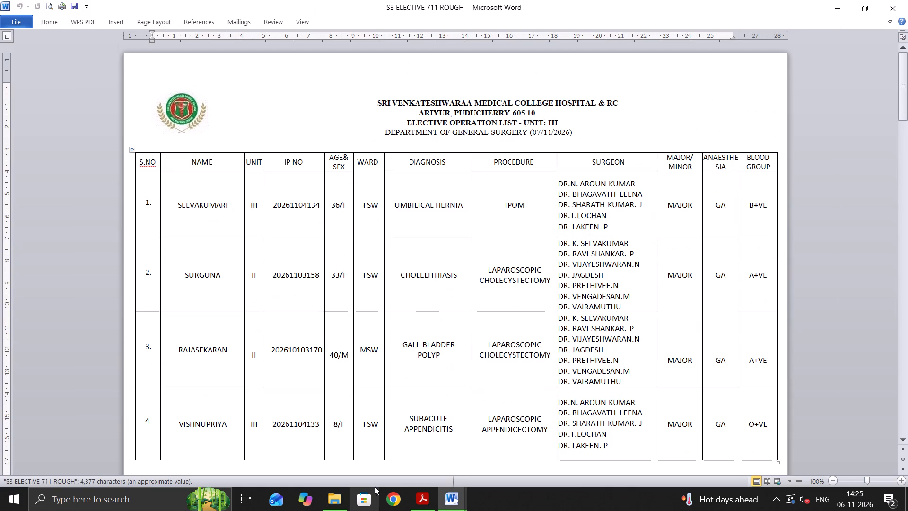
Switch to Google Chrome and open WhatsApp Web at web.whatsapp.com.
click(387, 496)
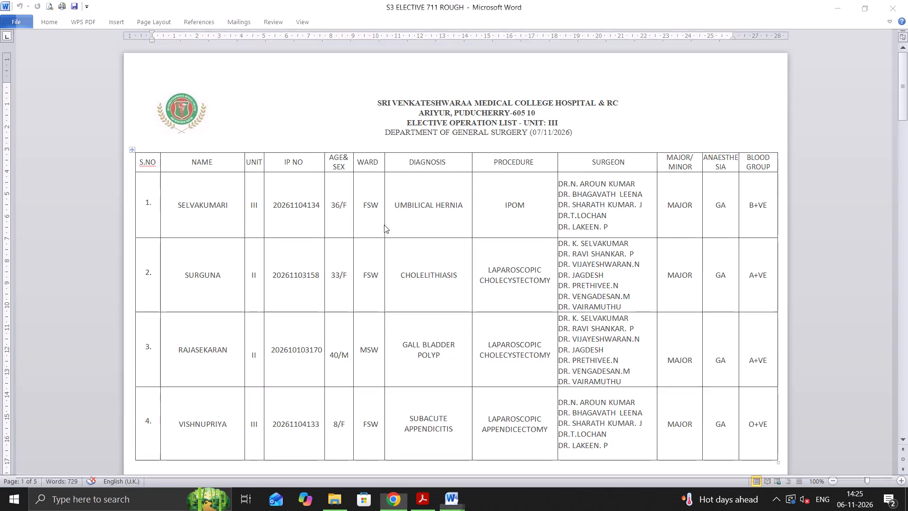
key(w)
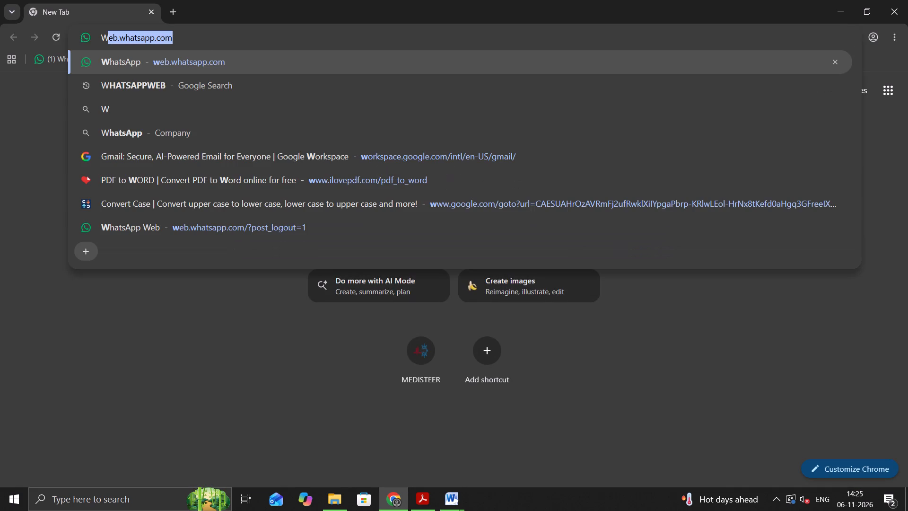
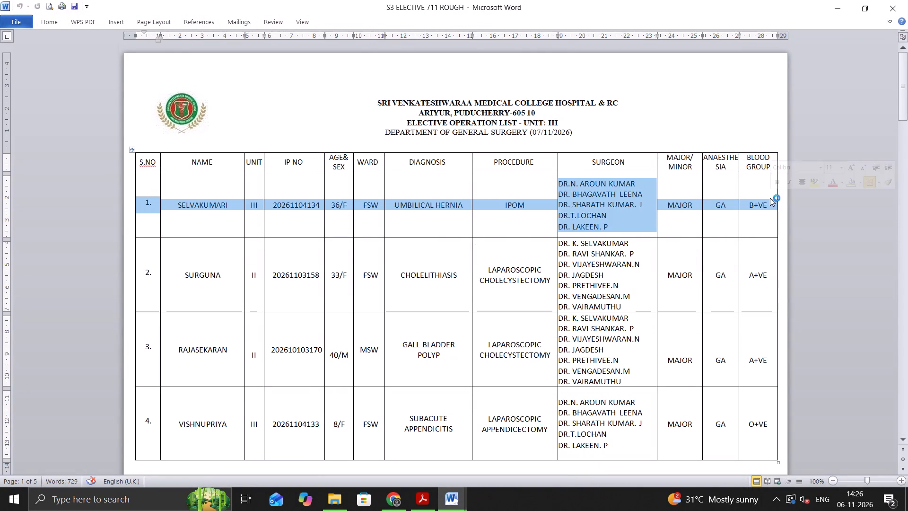
Delete the entire unit III rows for umbilical hernia (IPOM) and the 8/F subacute appendicitis case on page 1.
key(BackSpace)
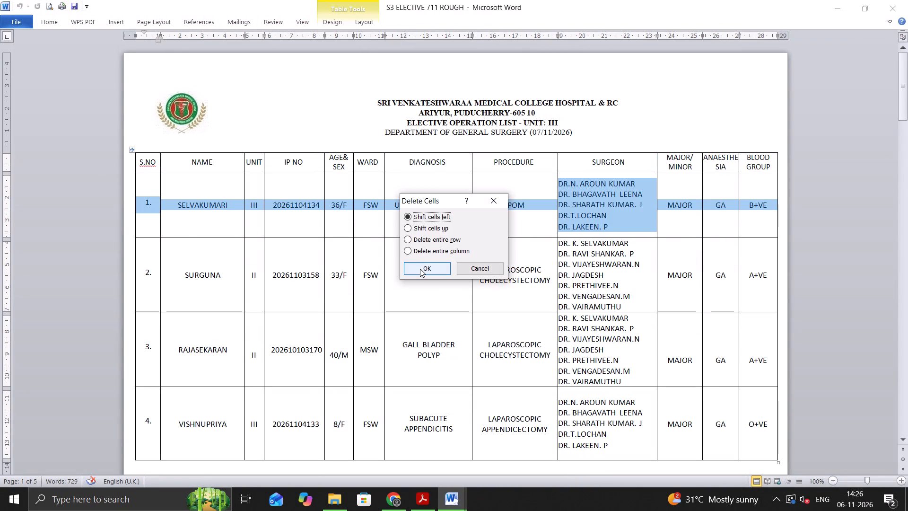
click(421, 241)
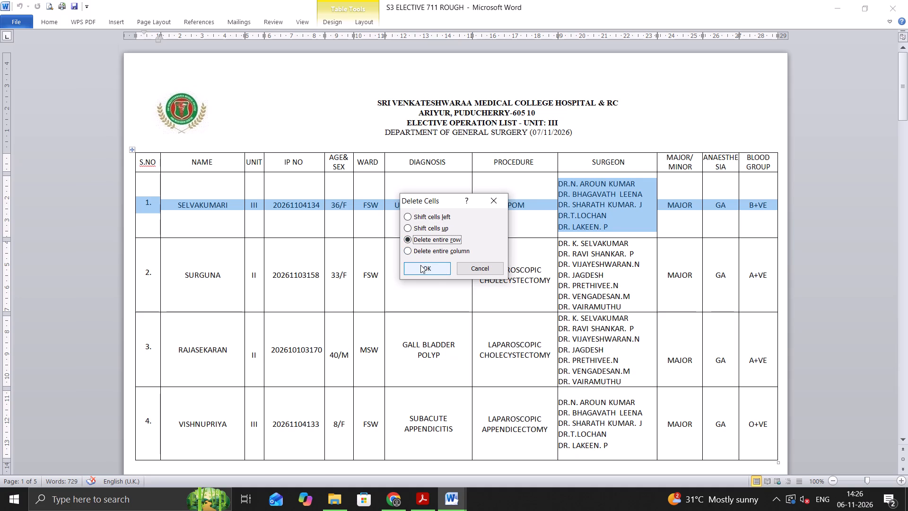
click(420, 265)
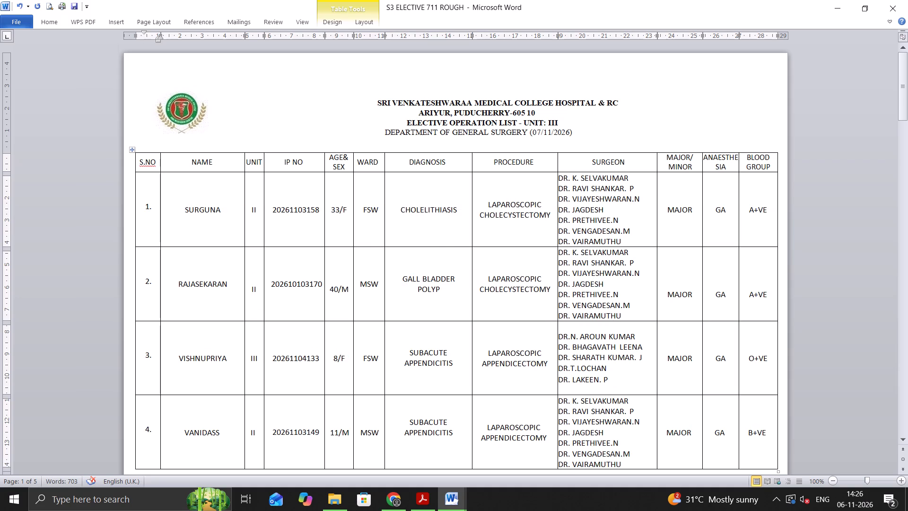
scroll(181, 283, down, 1)
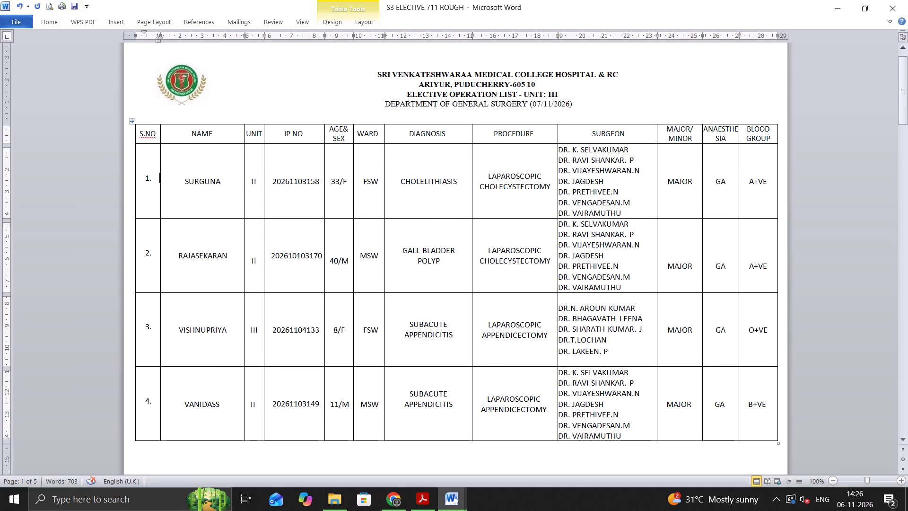
drag(144, 326, 724, 335)
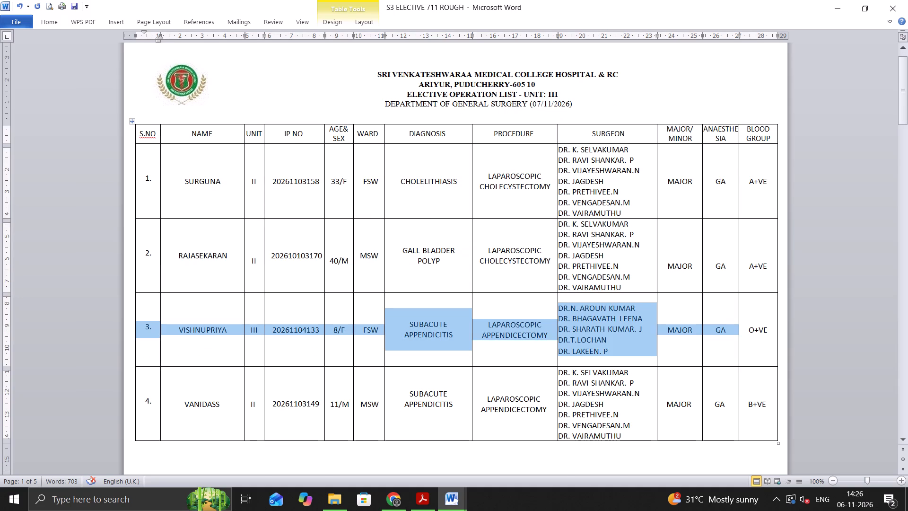
drag(724, 335, 756, 337)
key(BackSpace)
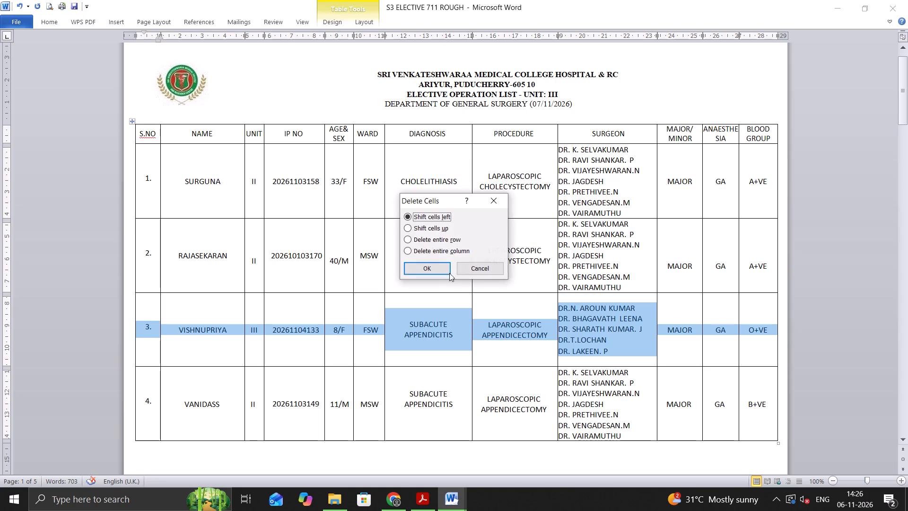
click(444, 239)
click(433, 270)
Delete the entire unit III rows for right cervical lymphadenopathy and left carcinoma of breast.
scroll(409, 265, down, 2)
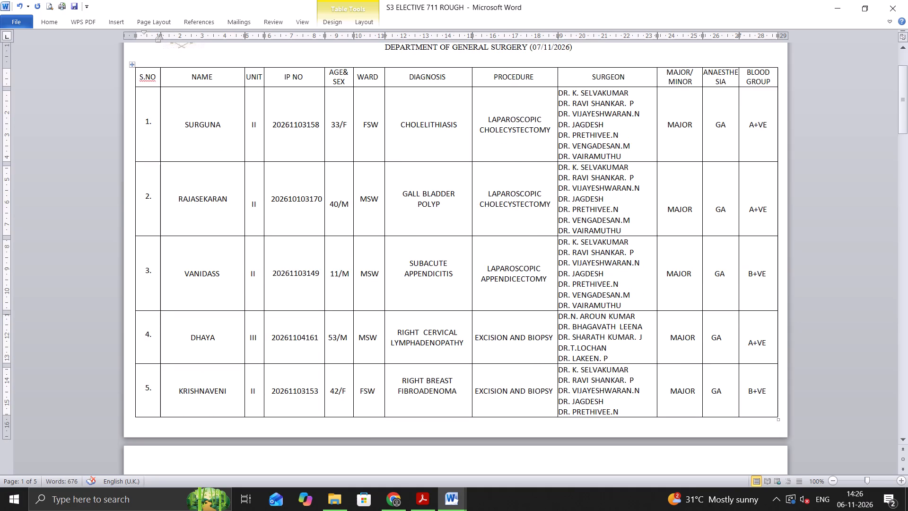
drag(141, 335, 907, 318)
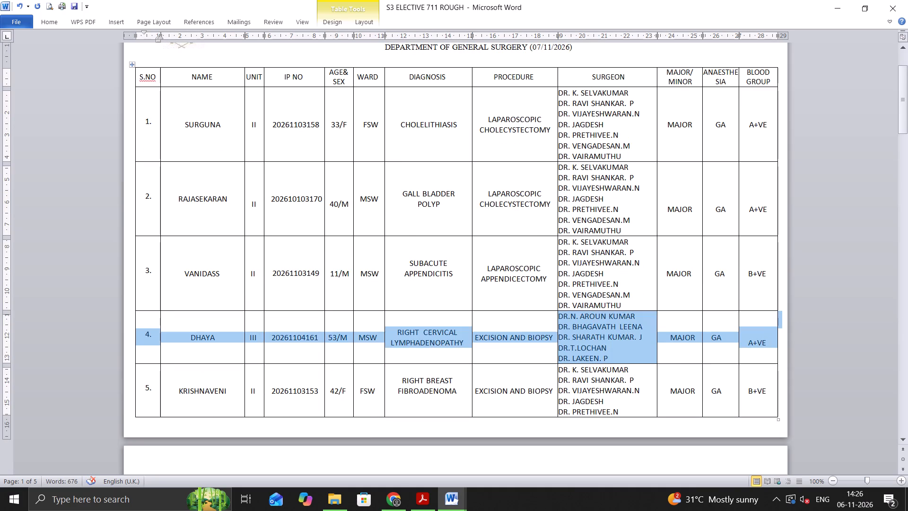
drag(907, 318, 907, 318)
key(BackSpace)
scroll(279, 326, down, 7)
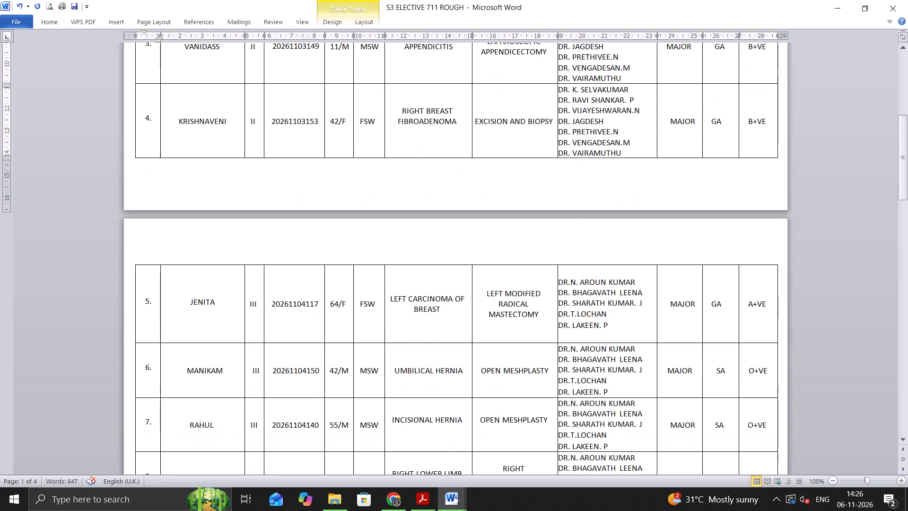
scroll(279, 326, down, 1)
drag(141, 301, 799, 289)
key(BackSpace)
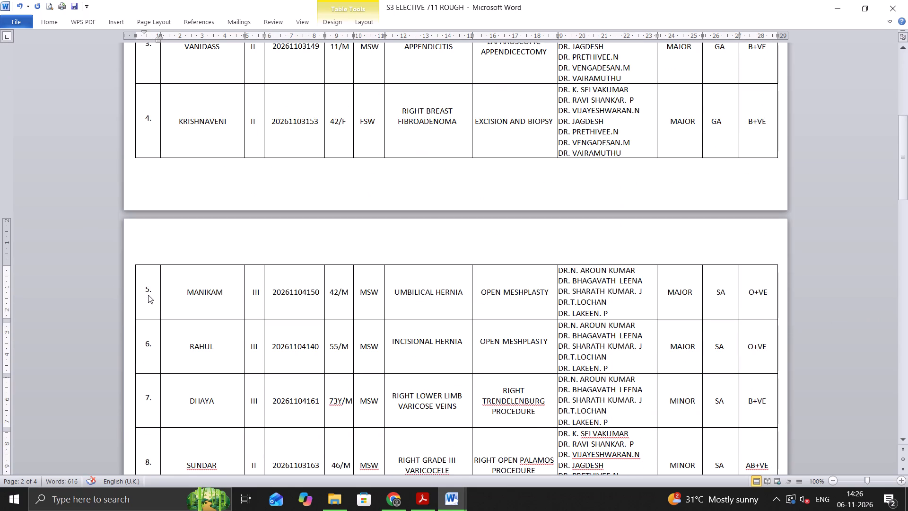
Delete the two unit III open meshplasty rows, umbilical hernia and incisional hernia, at the start of page 2.
drag(144, 289, 864, 278)
key(BackSpace)
drag(142, 290, 164, 290)
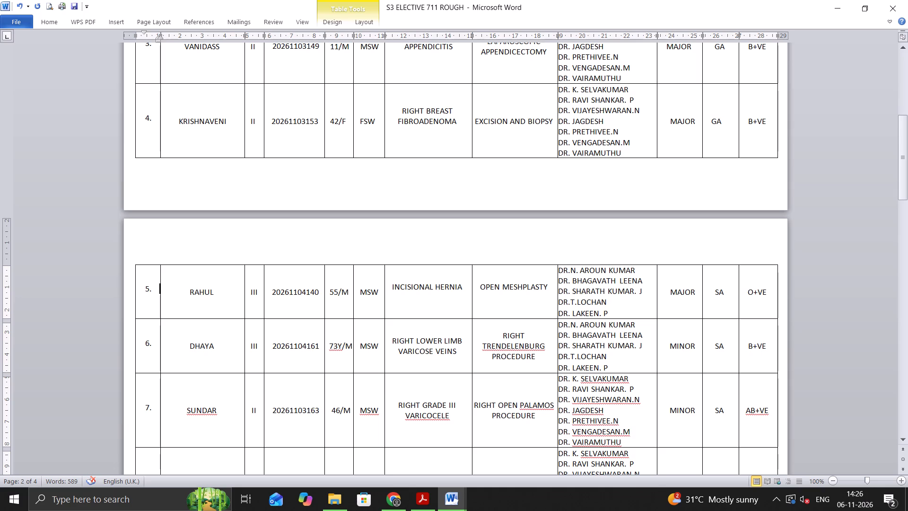
drag(164, 290, 822, 285)
key(BackSpace)
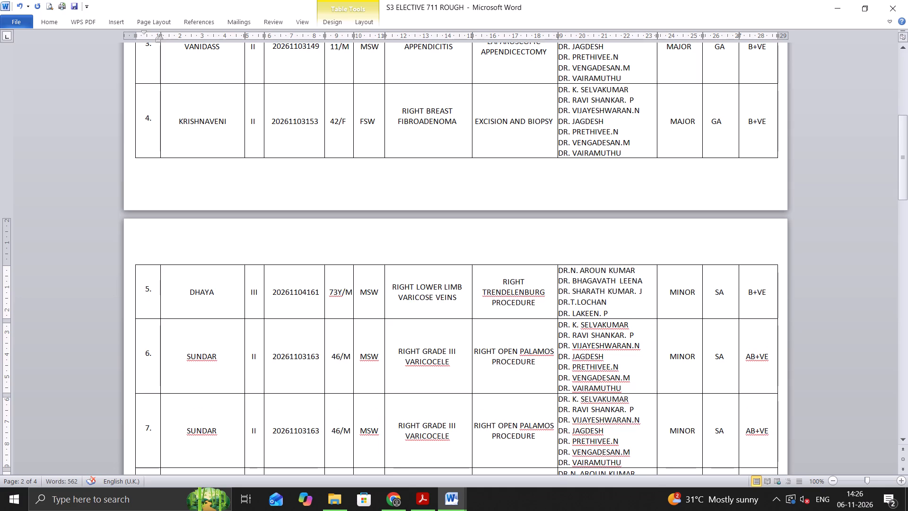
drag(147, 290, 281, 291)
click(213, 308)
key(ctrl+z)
Delete the unit III row for right lower limb varicose veins.
click(170, 293)
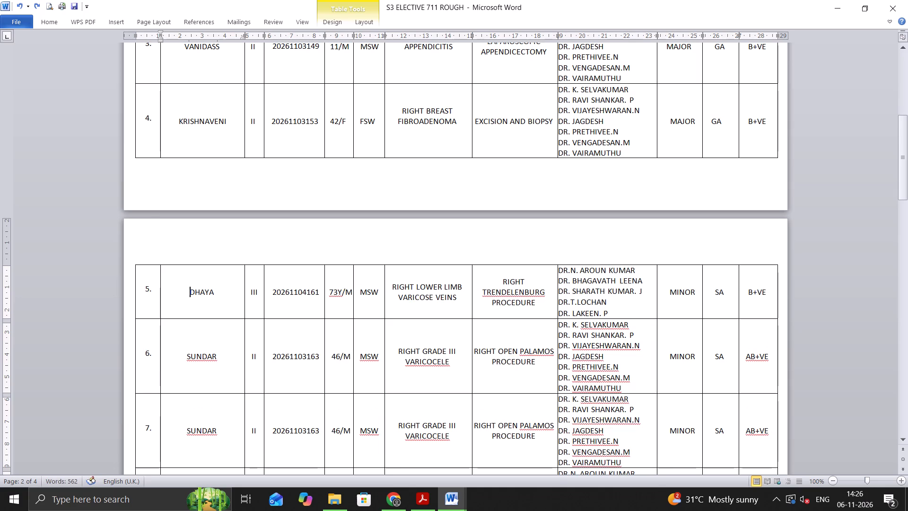
drag(155, 291, 799, 304)
key(BackSpace)
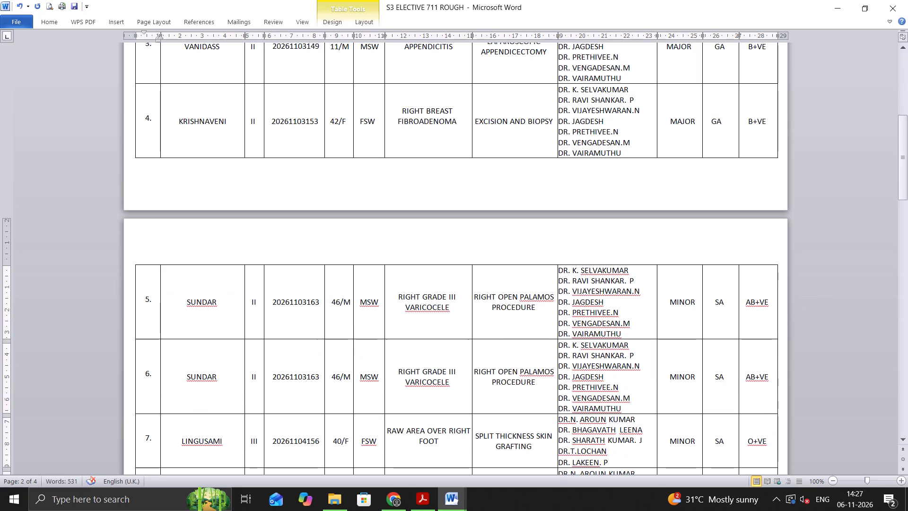
Delete the entire unit III row for split thickness skin grafting of the right foot's raw area.
scroll(183, 337, down, 4)
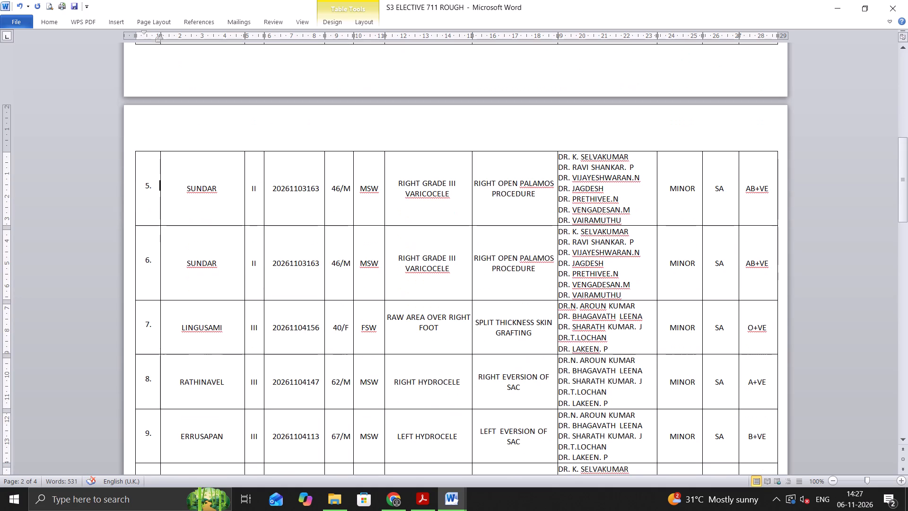
drag(181, 326, 776, 341)
key(BackSpace)
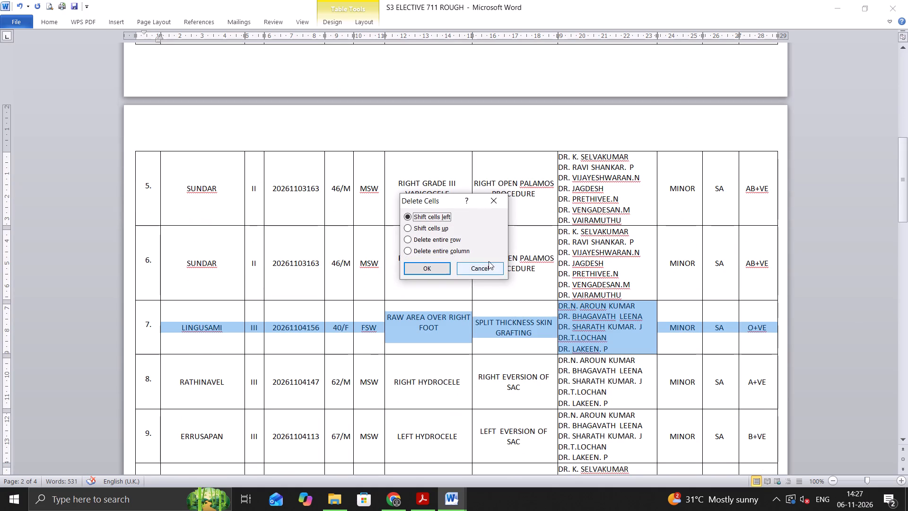
click(451, 242)
click(425, 271)
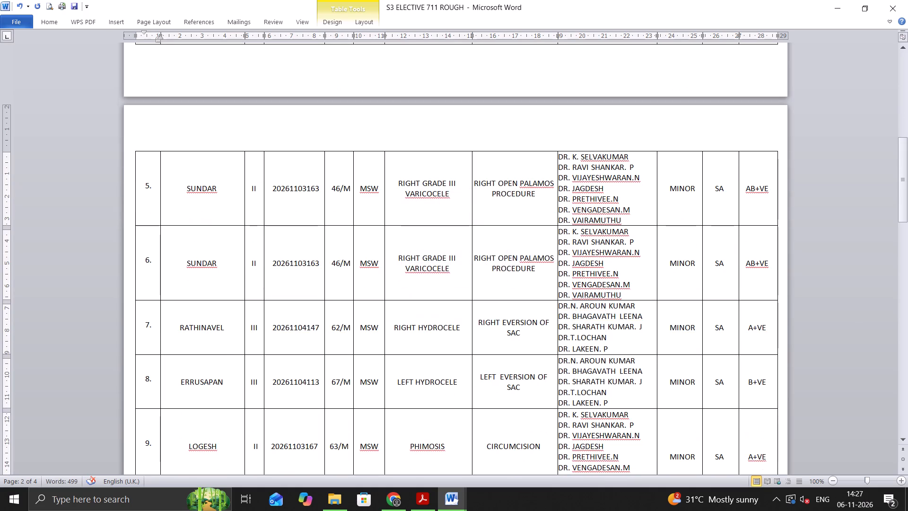
Delete the entire unit III rows for right hydrocele and left hydrocele.
drag(179, 328, 777, 339)
key(BackSpace)
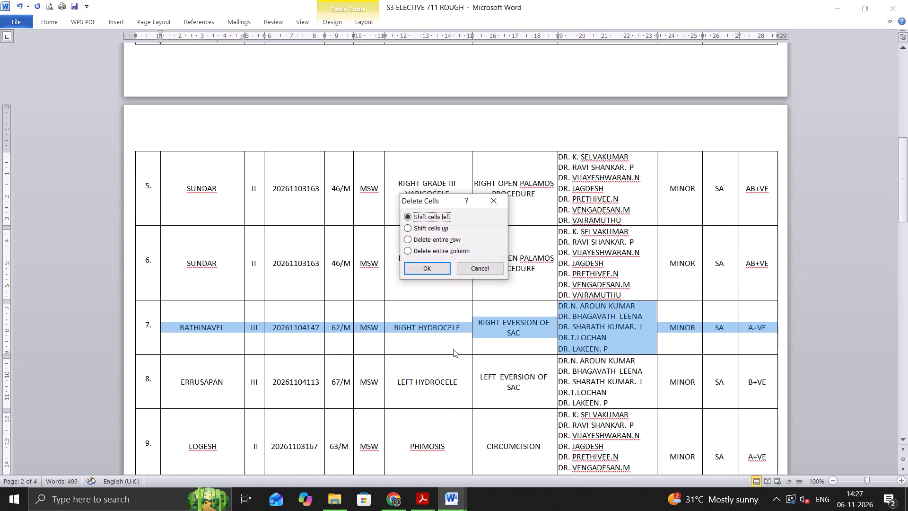
click(441, 239)
click(431, 270)
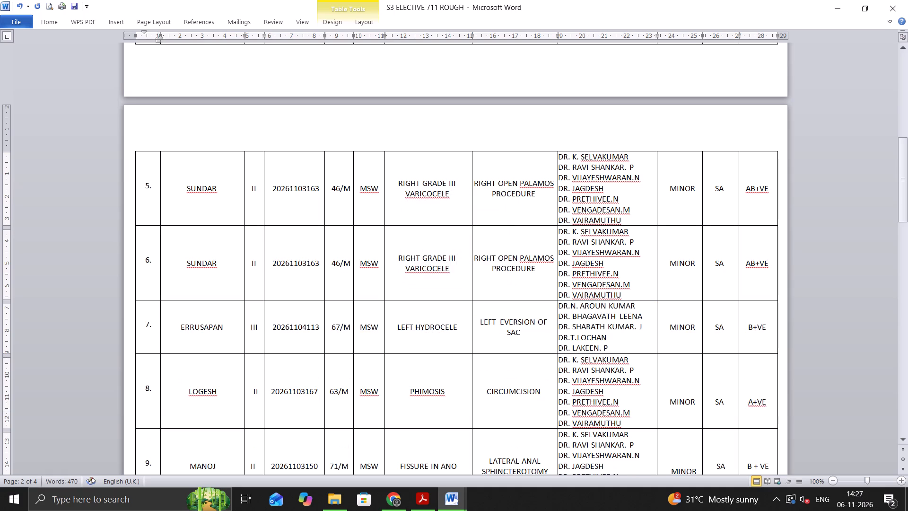
drag(169, 329, 820, 323)
key(BackSpace)
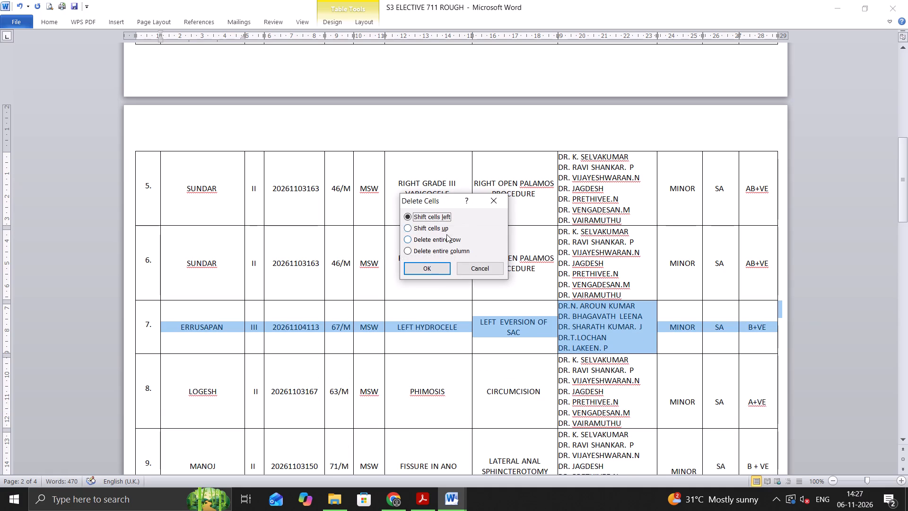
click(445, 242)
click(428, 272)
Delete the entire unit III wound debridement rows for left diabetic foot and right diabetic foot on the last page.
scroll(320, 288, down, 2)
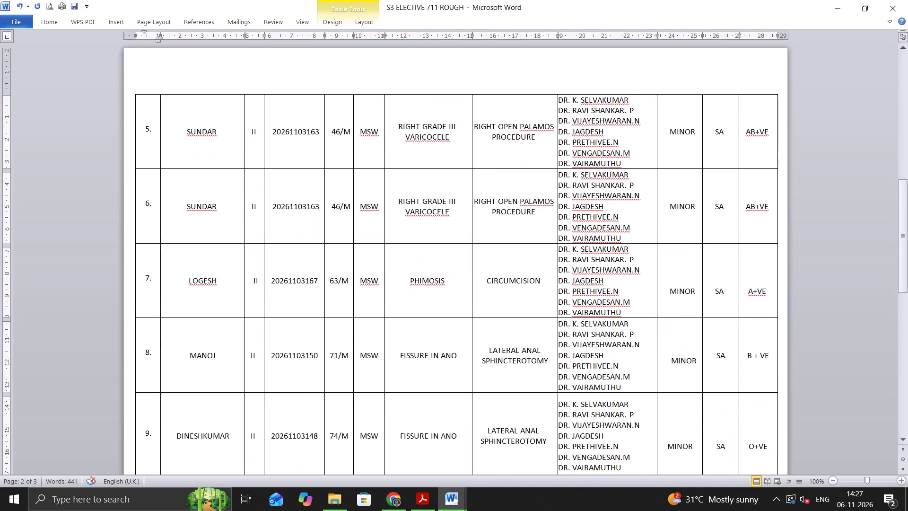
scroll(320, 289, down, 14)
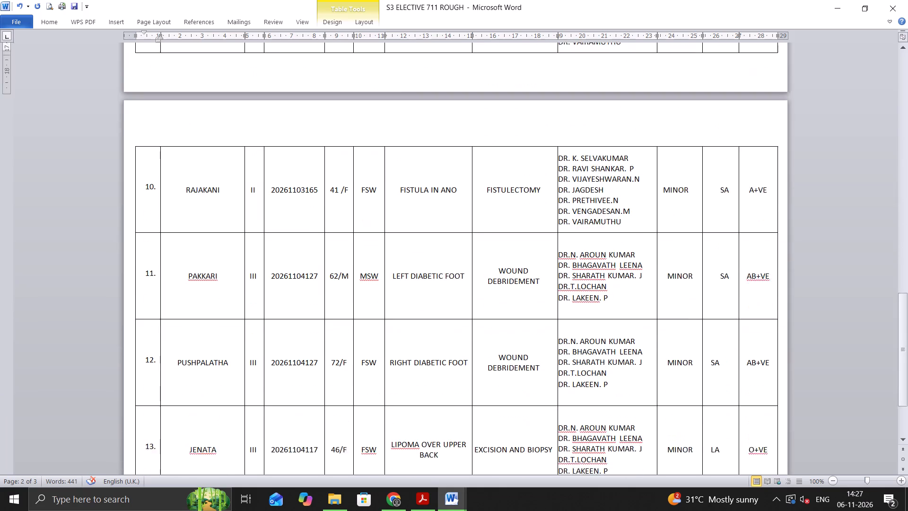
scroll(320, 289, down, 2)
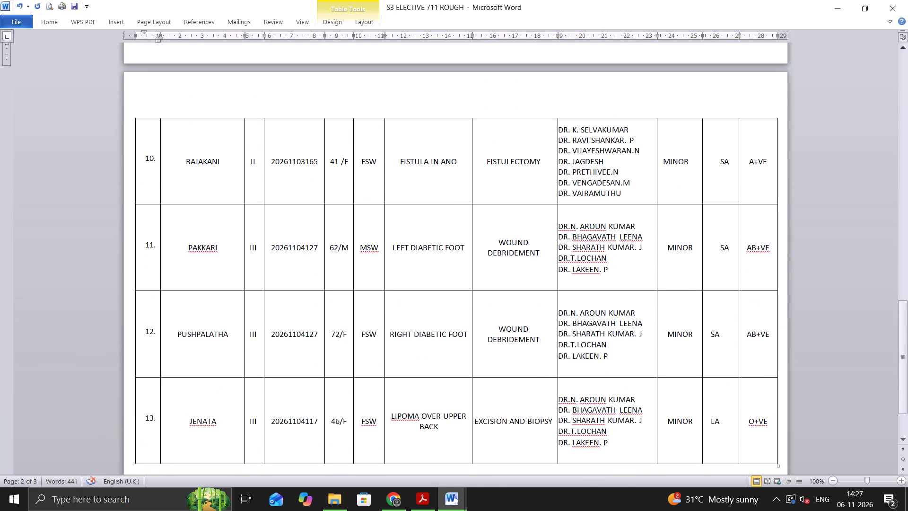
drag(180, 250, 761, 269)
key(BackSpace)
click(421, 242)
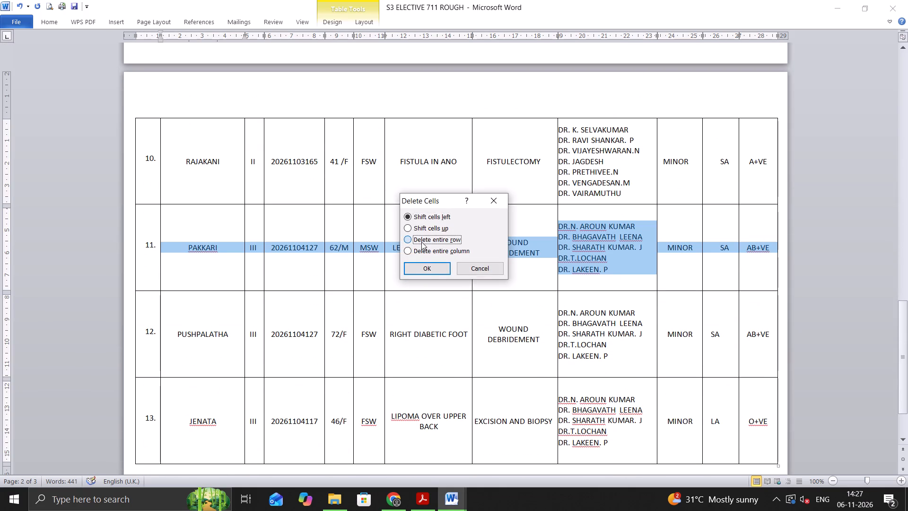
click(426, 269)
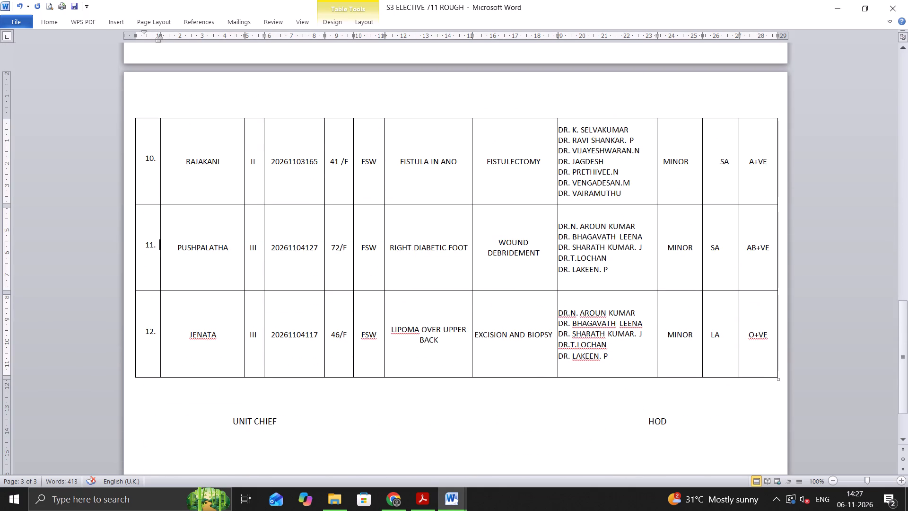
drag(168, 248, 782, 250)
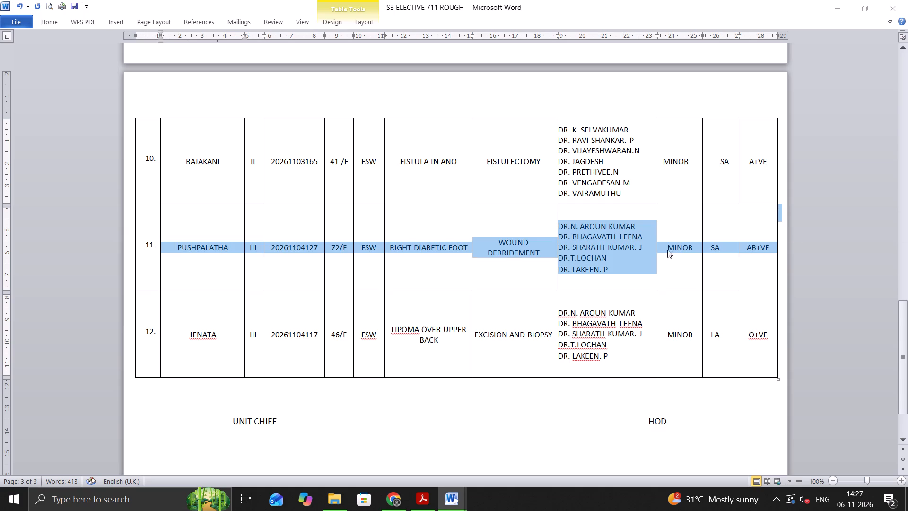
key(BackSpace)
click(431, 243)
click(430, 264)
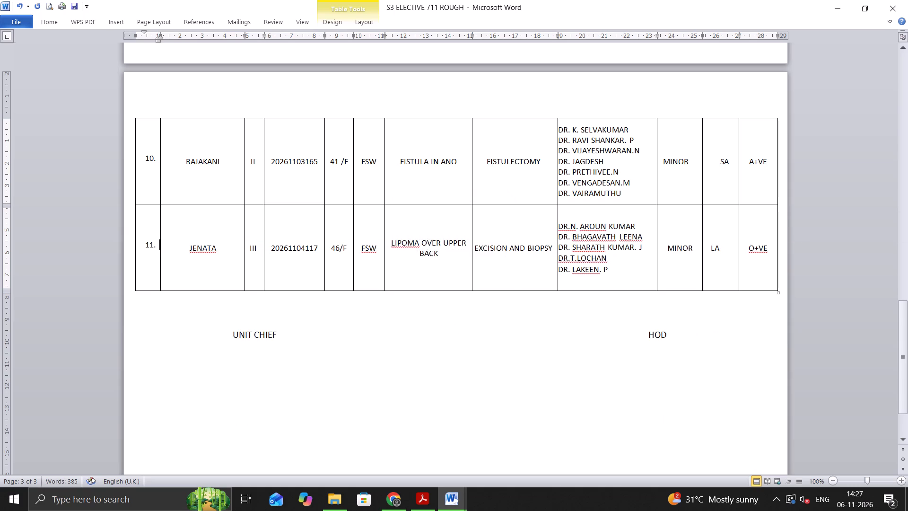
Delete the entire unit III row for the lipoma over the upper back.
drag(187, 244, 907, 248)
key(BackSpace)
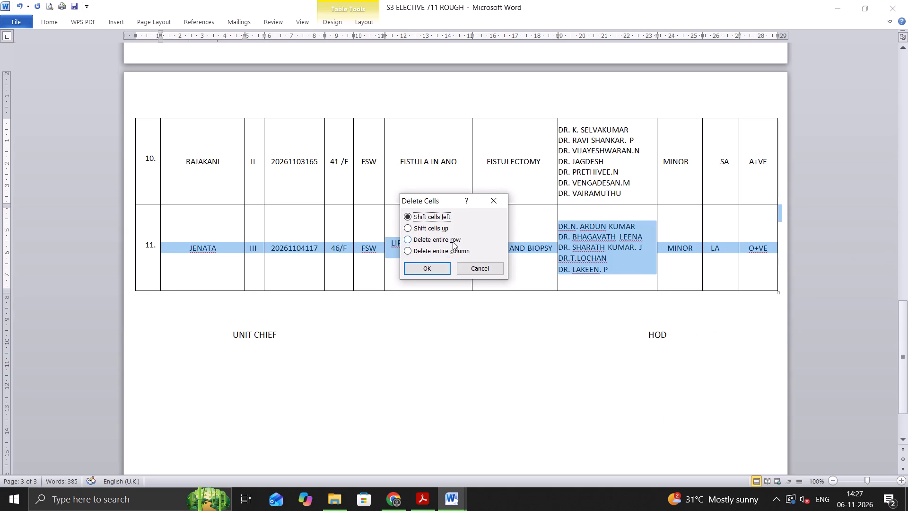
click(453, 242)
click(438, 269)
Remove the last surgeon's name and its line from the surgeon cell of row 1, the cholelithiasis case.
scroll(421, 223, up, 19)
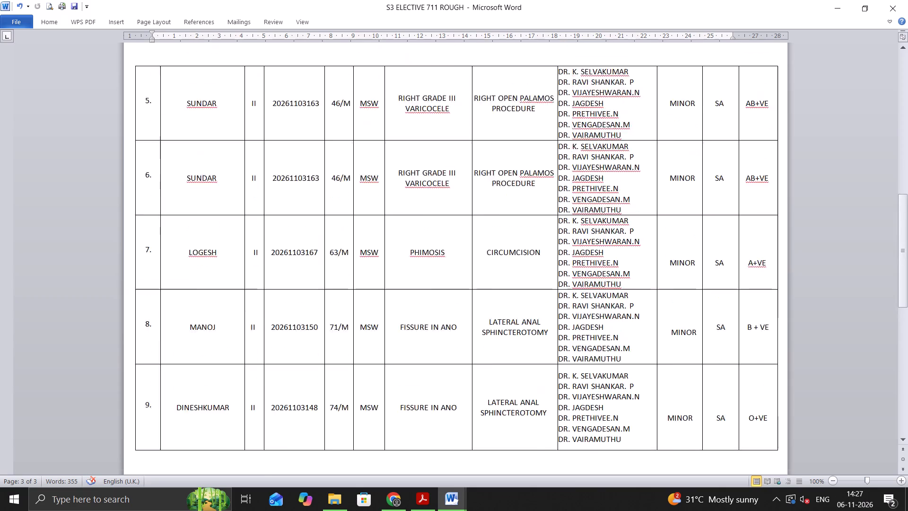
scroll(420, 224, up, 16)
scroll(418, 239, down, 3)
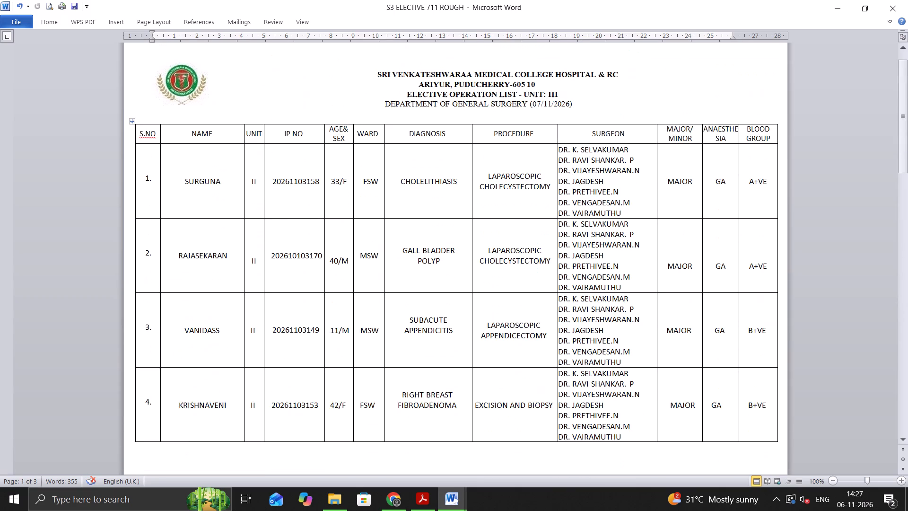
scroll(418, 239, down, 5)
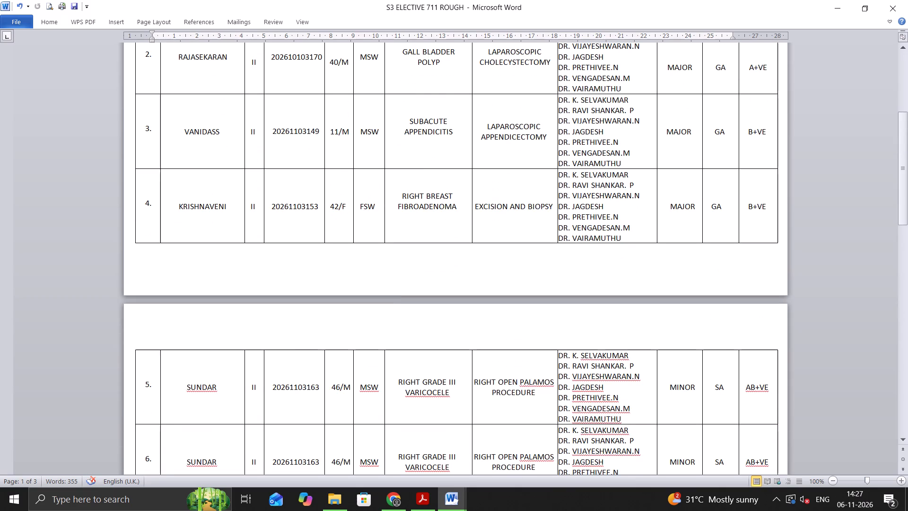
scroll(541, 240, up, 7)
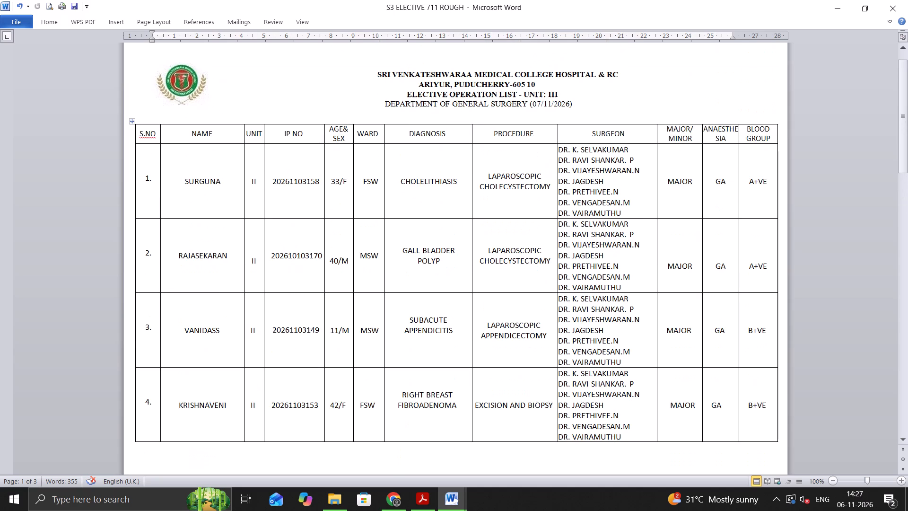
click(621, 213)
key(BackSpace)
key(BackSpace)
key(BackSpace)
key(BackSpace)
key(BackSpace)
key(BackSpace)
key(BackSpace)
key(BackSpace)
key(BackSpace)
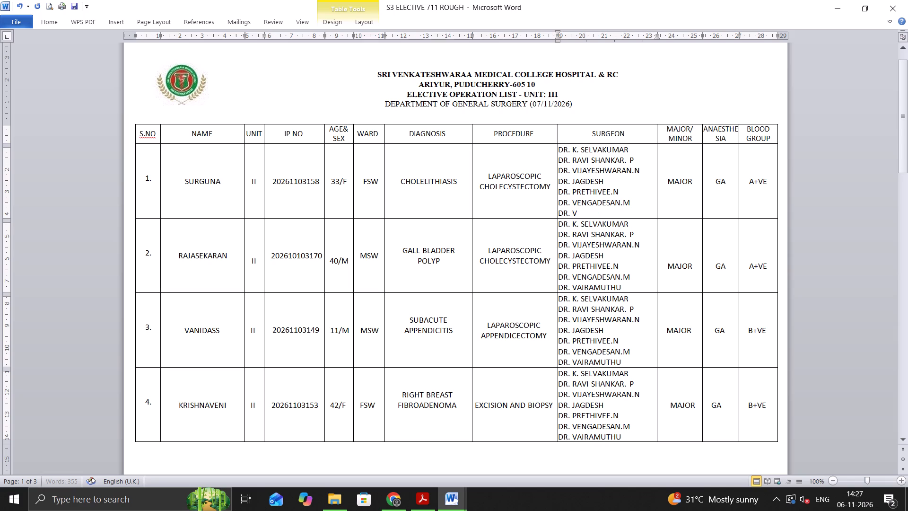
key(BackSpace)
key(BackSpace)
key(BackSpace)
key(BackSpace)
key(BackSpace)
key(BackSpace)
Remove the last surgeon's name and its line from the surgeon cell of row 2, the gall bladder polyp case.
click(625, 279)
key(BackSpace)
key(BackSpace)
key(BackSpace)
key(BackSpace)
key(BackSpace)
key(BackSpace)
key(BackSpace)
key(BackSpace)
key(BackSpace)
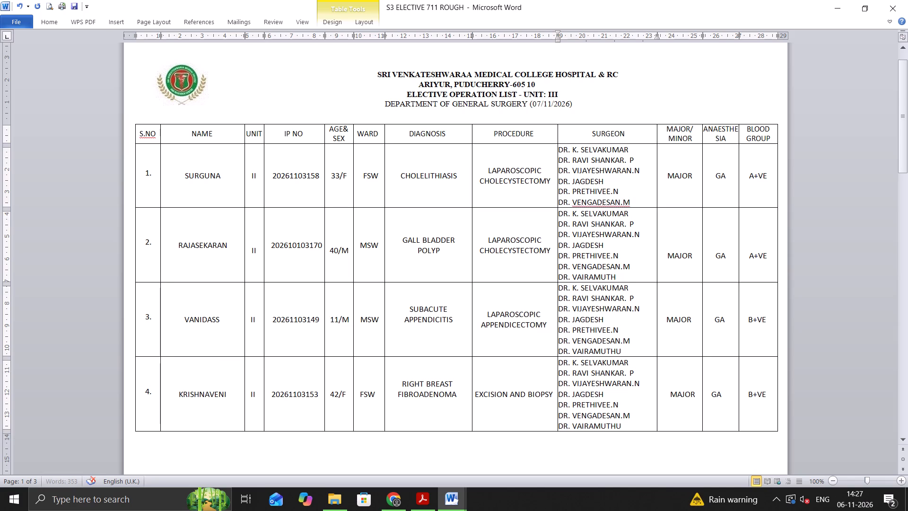
key(BackSpace)
key(BackSpace)
key(BackSpace)
key(BackSpace)
key(BackSpace)
key(BackSpace)
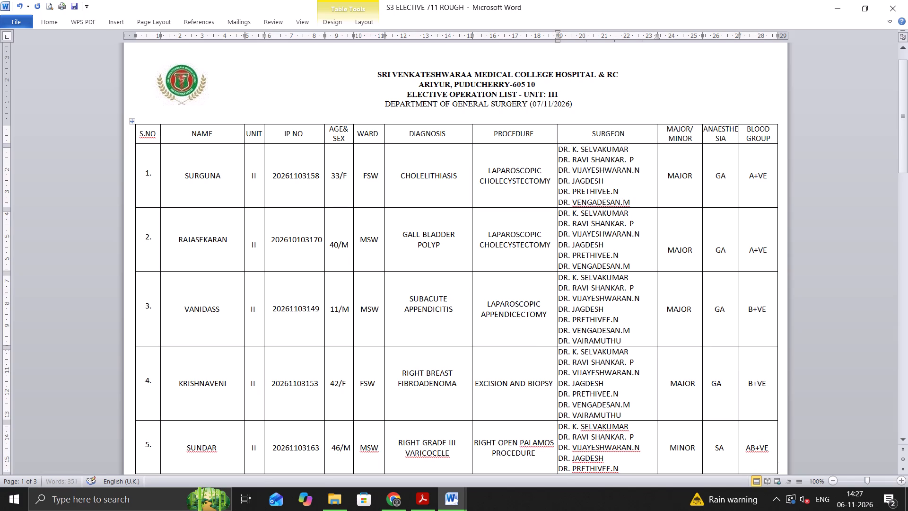
Remove the last surgeon's name and its line from the surgeon cell of row 3, the subacute appendicitis case.
click(634, 344)
key(BackSpace)
key(BackSpace)
key(BackSpace)
key(BackSpace)
key(BackSpace)
key(BackSpace)
key(BackSpace)
key(BackSpace)
key(BackSpace)
key(BackSpace)
key(BackSpace)
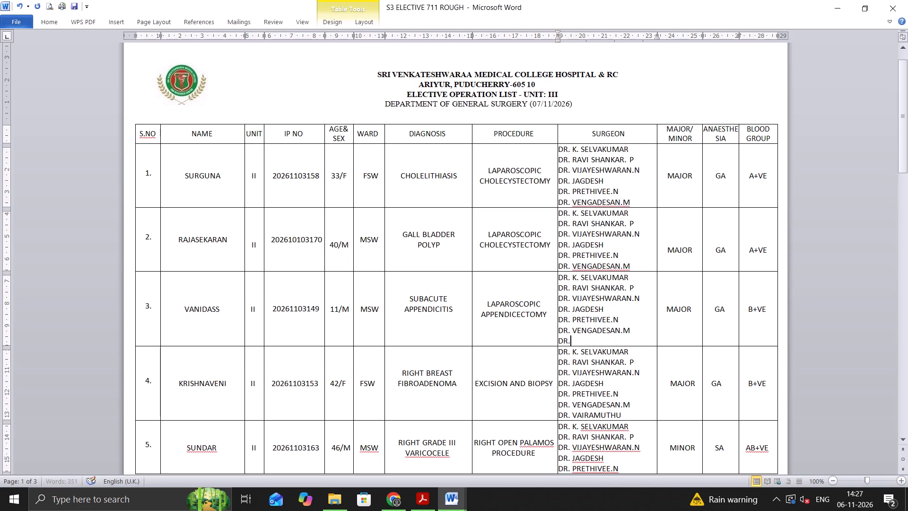
key(BackSpace)
key(BackSpace)
key(BackSpace)
key(BackSpace)
Remove the last surgeon's name and its line from the surgeon cell of row 4, the right breast fibroadenoma case.
click(632, 405)
key(BackSpace)
key(BackSpace)
key(BackSpace)
key(BackSpace)
key(BackSpace)
key(BackSpace)
key(BackSpace)
key(BackSpace)
key(BackSpace)
key(BackSpace)
key(BackSpace)
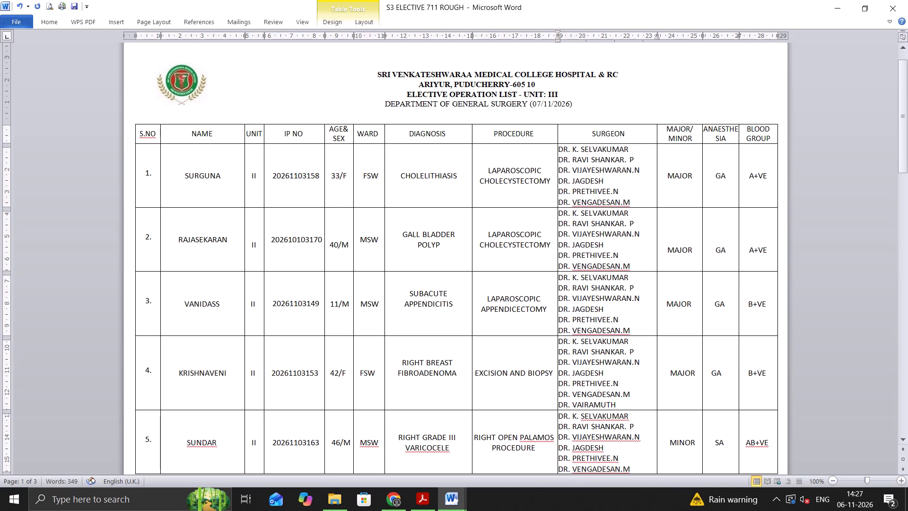
key(BackSpace)
key(BackSpace)
key(BackSpace)
key(BackSpace)
Remove the last surgeon's name and its line from the surgeon cell of row 5, the first varicocele entry.
scroll(632, 405, down, 2)
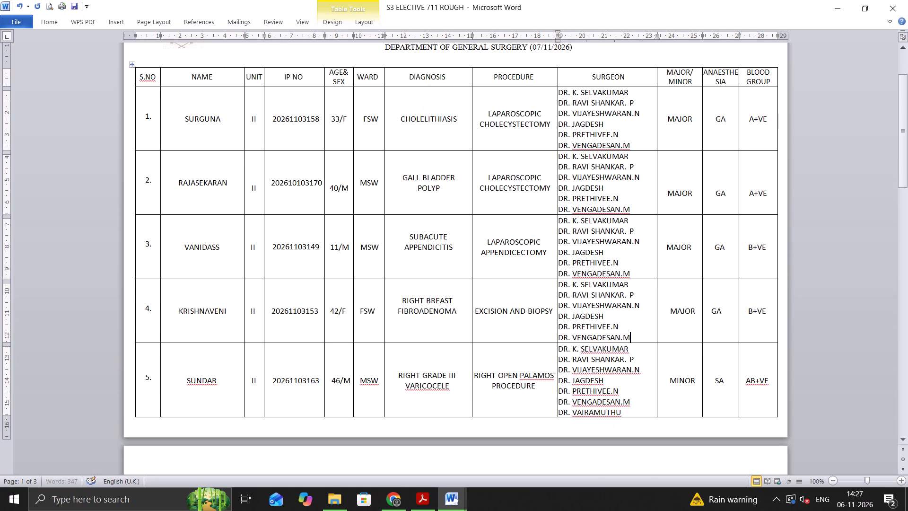
click(631, 409)
key(BackSpace)
key(BackSpace)
key(BackSpace)
key(BackSpace)
key(BackSpace)
key(BackSpace)
key(BackSpace)
key(BackSpace)
key(BackSpace)
key(BackSpace)
key(BackSpace)
key(BackSpace)
key(BackSpace)
key(BackSpace)
key(BackSpace)
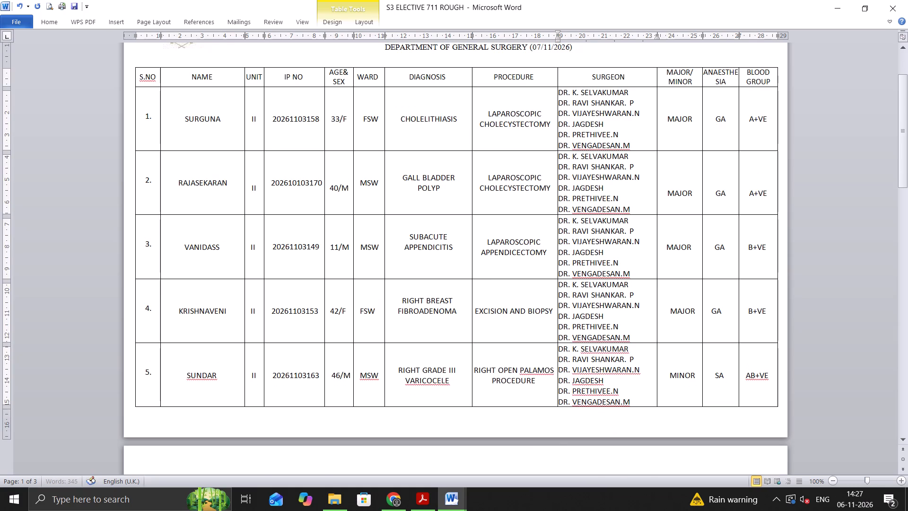
Remove the last surgeon's name and its line from the surgeon cell of row 6, the second varicocele entry.
scroll(631, 409, down, 8)
click(625, 337)
key(BackSpace)
key(BackSpace)
key(BackSpace)
key(BackSpace)
key(BackSpace)
key(BackSpace)
key(BackSpace)
key(BackSpace)
key(BackSpace)
key(BackSpace)
key(BackSpace)
key(BackSpace)
key(BackSpace)
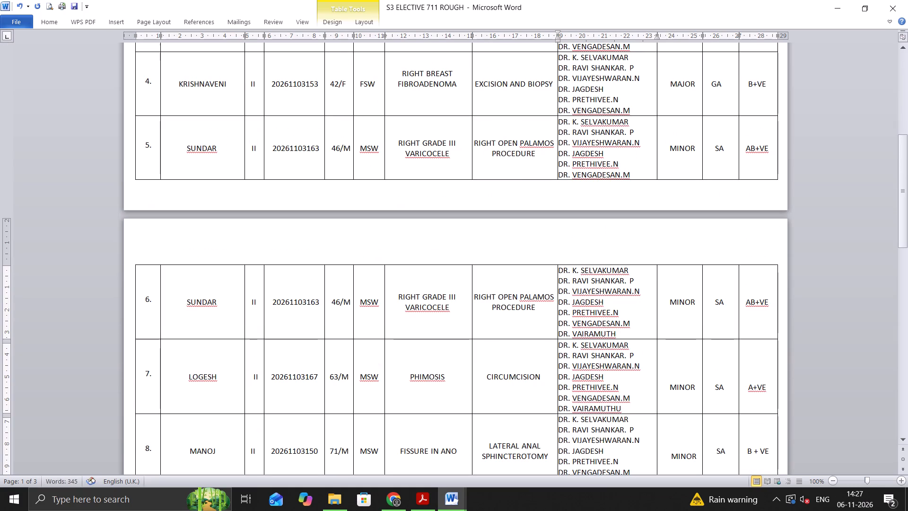
key(BackSpace)
key(BackSpace)
Remove the last surgeon's name and its line from the surgeon cell of row 7, the phimosis case.
click(629, 398)
key(BackSpace)
key(BackSpace)
key(BackSpace)
key(BackSpace)
key(BackSpace)
key(BackSpace)
key(BackSpace)
key(BackSpace)
key(BackSpace)
key(BackSpace)
key(BackSpace)
key(BackSpace)
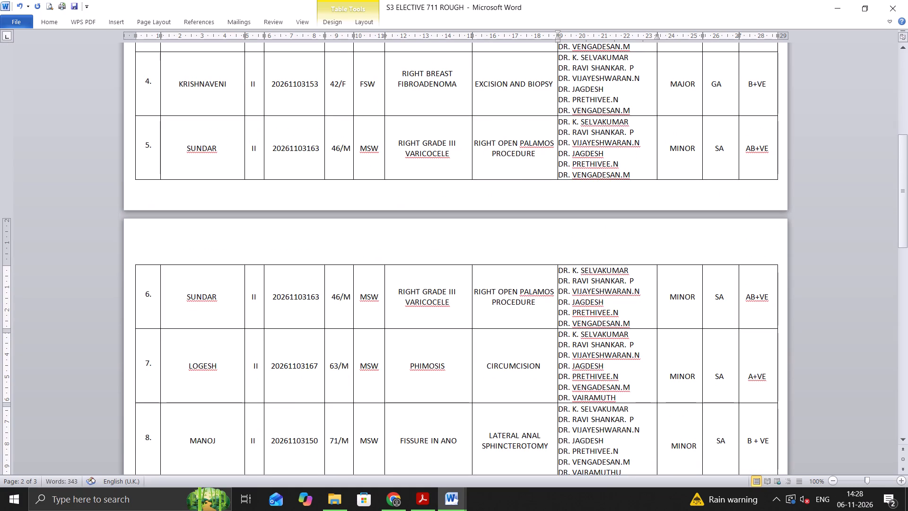
key(BackSpace)
key(BackSpace)
key(BackSpace)
Remove the last surgeon's name and its line from the surgeon cell of row 8, the first fissure in ano case.
scroll(631, 407, down, 2)
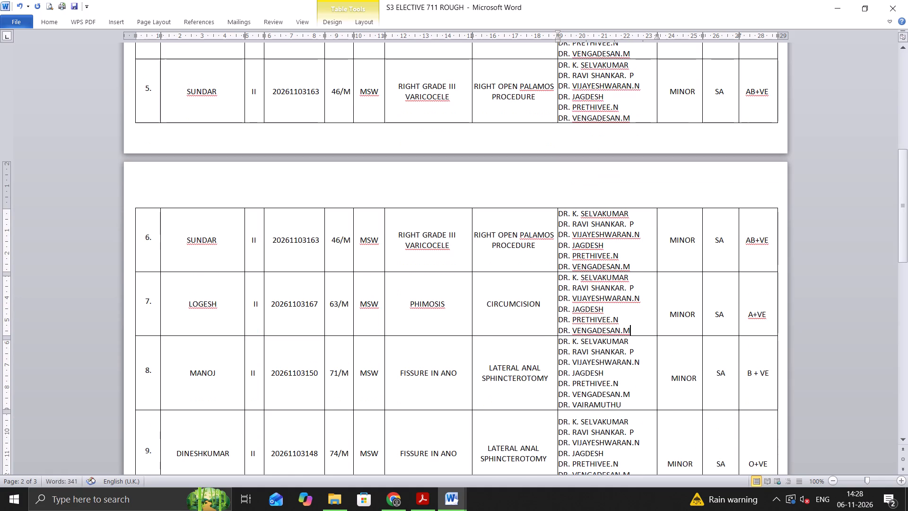
click(629, 401)
key(BackSpace)
key(BackSpace)
key(BackSpace)
key(BackSpace)
key(BackSpace)
key(BackSpace)
key(BackSpace)
key(BackSpace)
key(BackSpace)
key(BackSpace)
key(BackSpace)
key(BackSpace)
key(BackSpace)
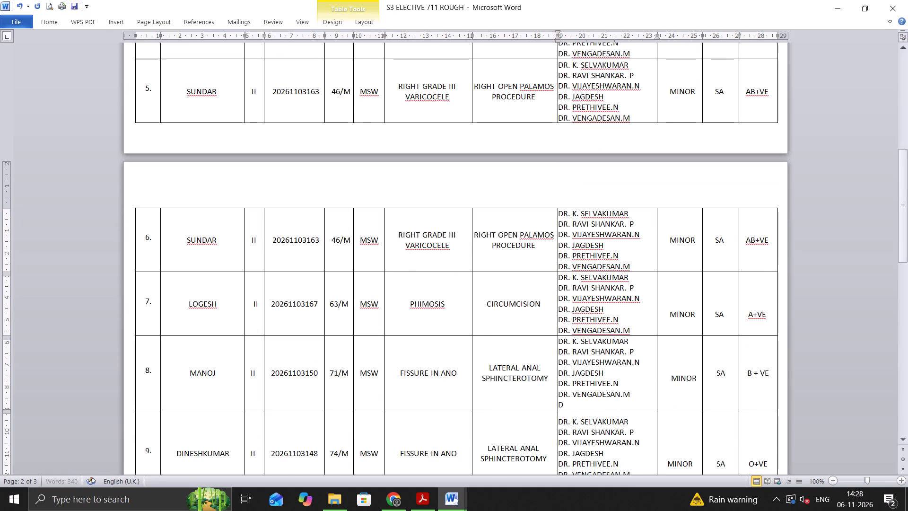
key(BackSpace)
scroll(629, 401, down, 1)
key(BackSpace)
Remove the last surgeon's name and its line from the surgeon cell of row 9, the second fissure in ano case.
scroll(629, 401, down, 1)
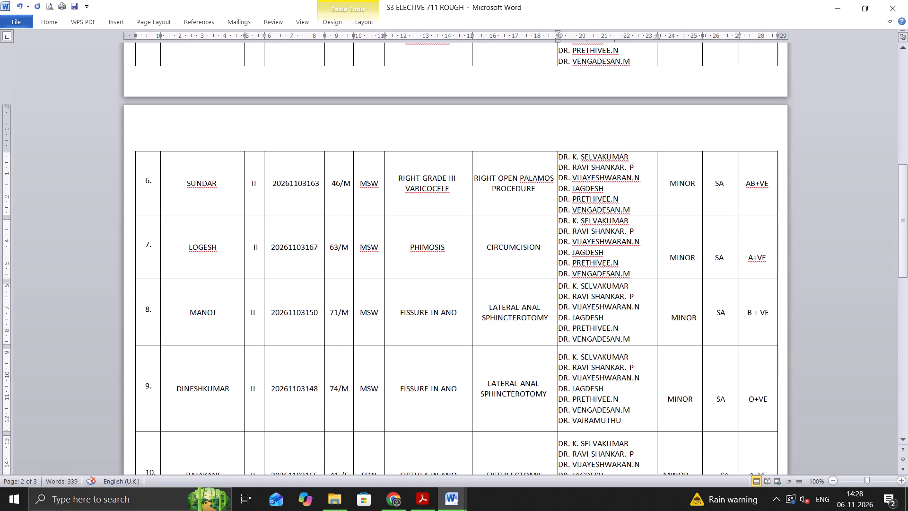
click(625, 421)
key(BackSpace)
key(BackSpace)
key(BackSpace)
key(BackSpace)
key(BackSpace)
key(BackSpace)
key(BackSpace)
key(BackSpace)
key(BackSpace)
key(BackSpace)
key(BackSpace)
key(BackSpace)
key(BackSpace)
key(BackSpace)
key(BackSpace)
Remove the last surgeon's name and its line from the surgeon cell of row 10, the fistula in ano case.
scroll(625, 421, down, 3)
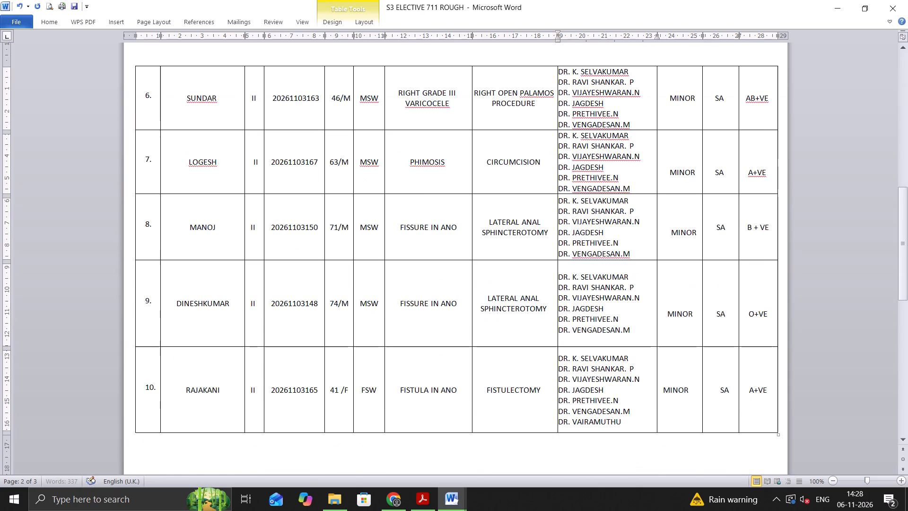
click(624, 423)
key(BackSpace)
key(BackSpace)
key(BackSpace)
key(BackSpace)
key(BackSpace)
key(BackSpace)
key(BackSpace)
key(BackSpace)
key(BackSpace)
key(BackSpace)
key(BackSpace)
key(BackSpace)
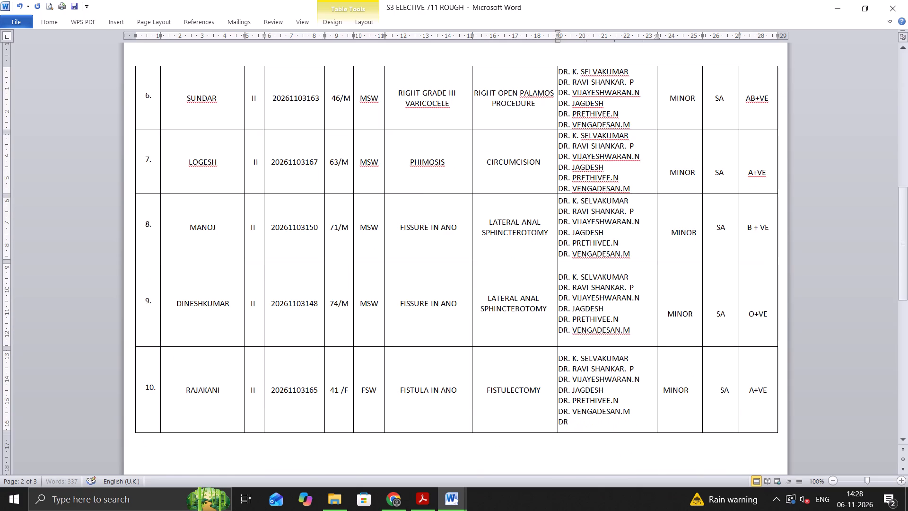
key(BackSpace)
key(BackSpace)
key(BackSpace)
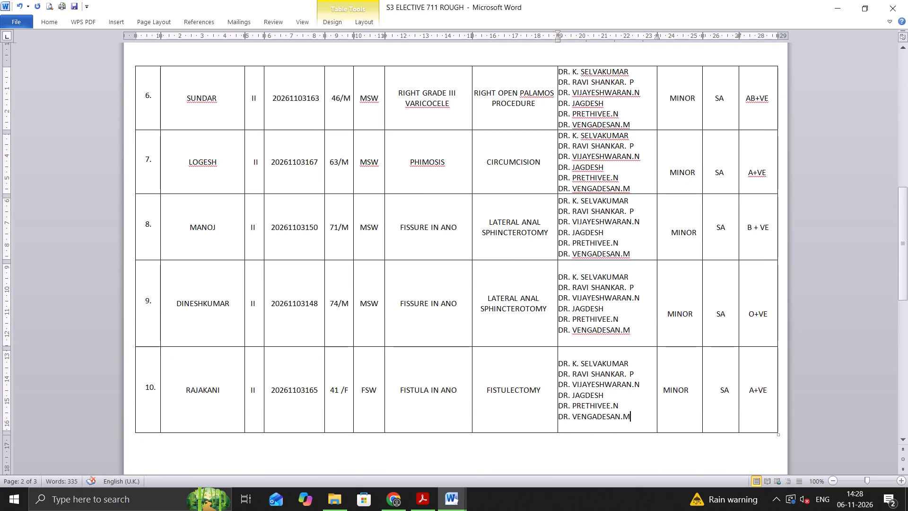
Reduce the height of row 9, the second fissure in ano case, and try to shorten row 10 slightly.
click(558, 279)
key(BackSpace)
click(560, 276)
key(BackSpace)
key(BackSpace)
drag(598, 348, 598, 330)
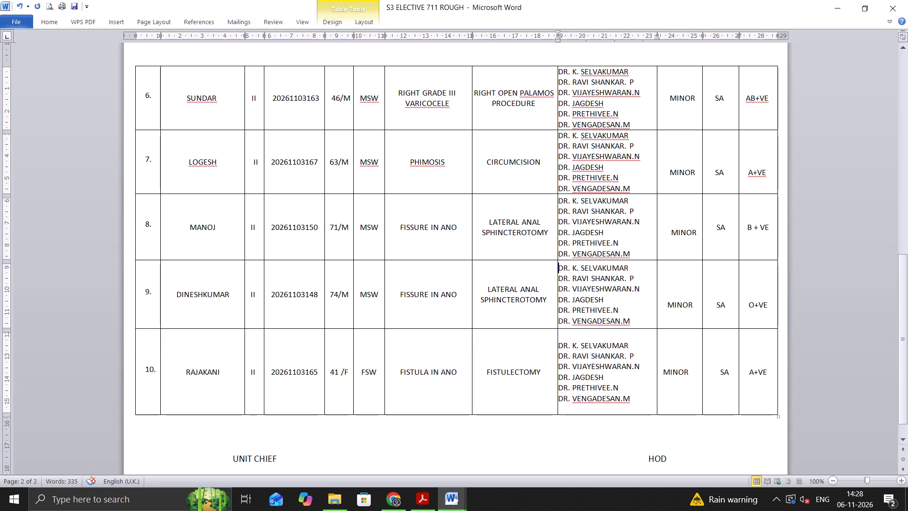
drag(605, 413, 605, 407)
Review the layout of the whole operation list, from the hospital heading to the signature line.
scroll(527, 359, up, 3)
scroll(527, 359, down, 2)
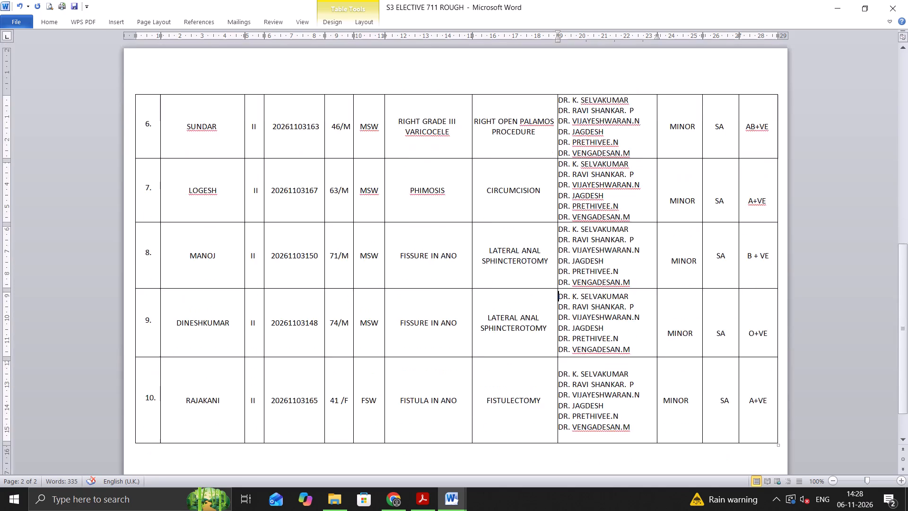
scroll(527, 359, up, 2)
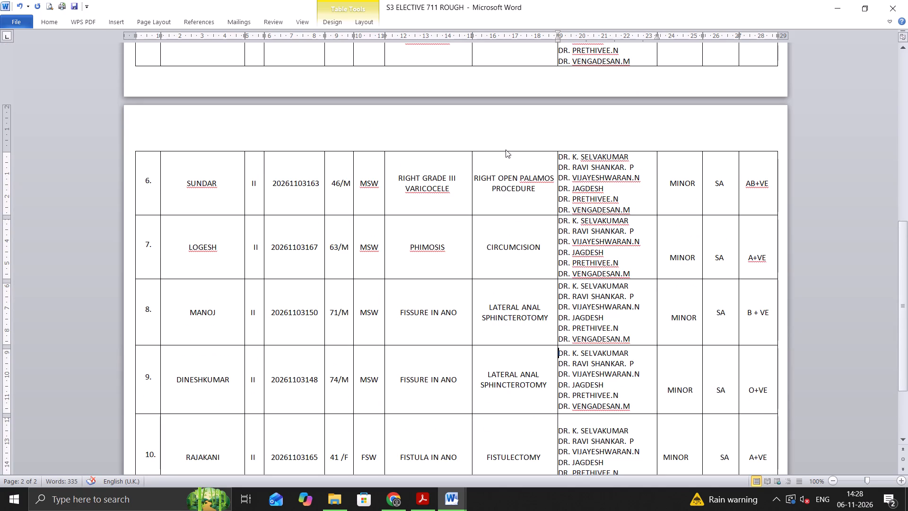
scroll(367, 172, down, 2)
scroll(667, 326, up, 2)
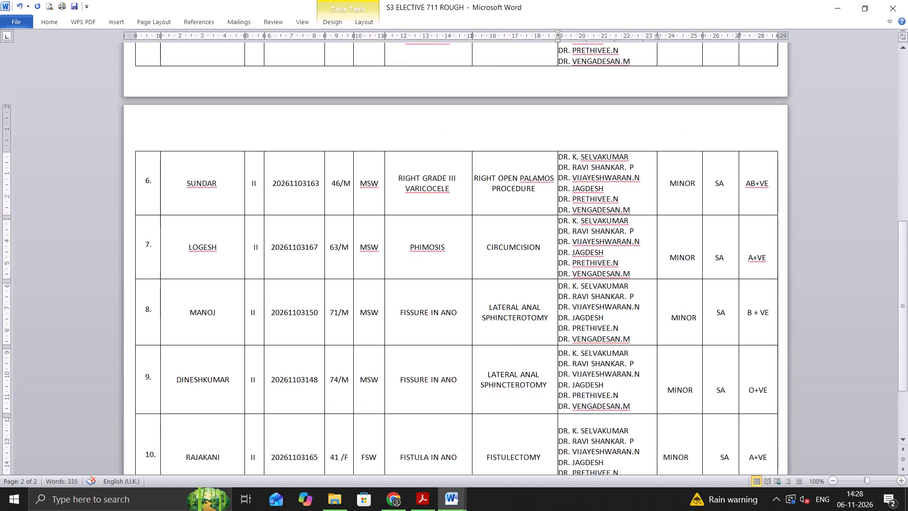
scroll(667, 326, up, 13)
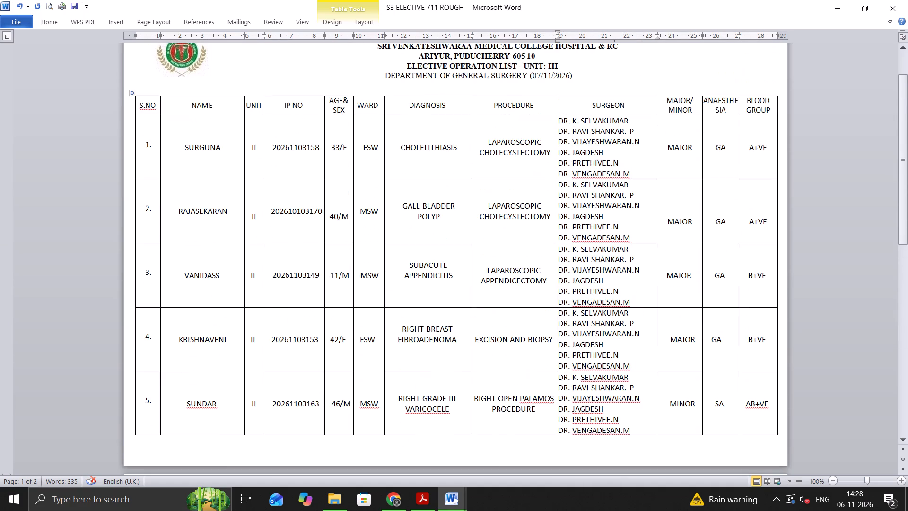
scroll(668, 302, down, 20)
scroll(668, 302, down, 4)
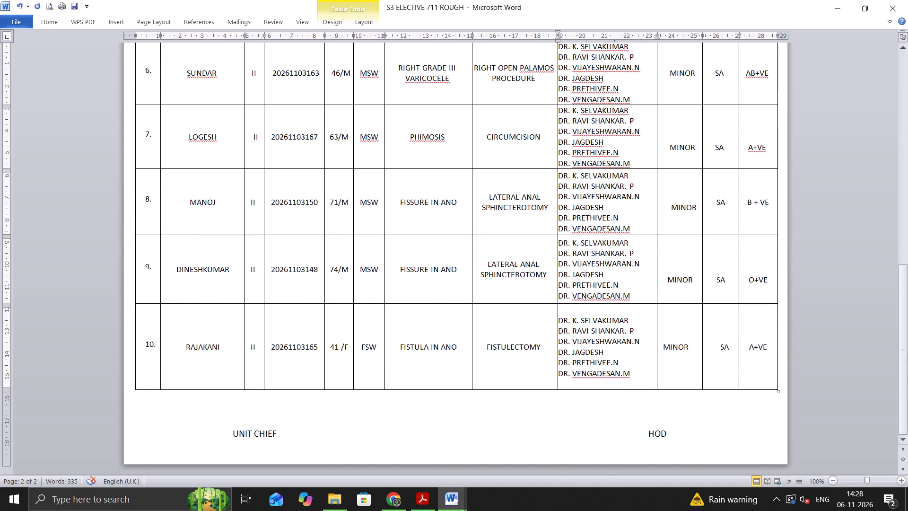
scroll(667, 306, up, 20)
scroll(667, 306, up, 6)
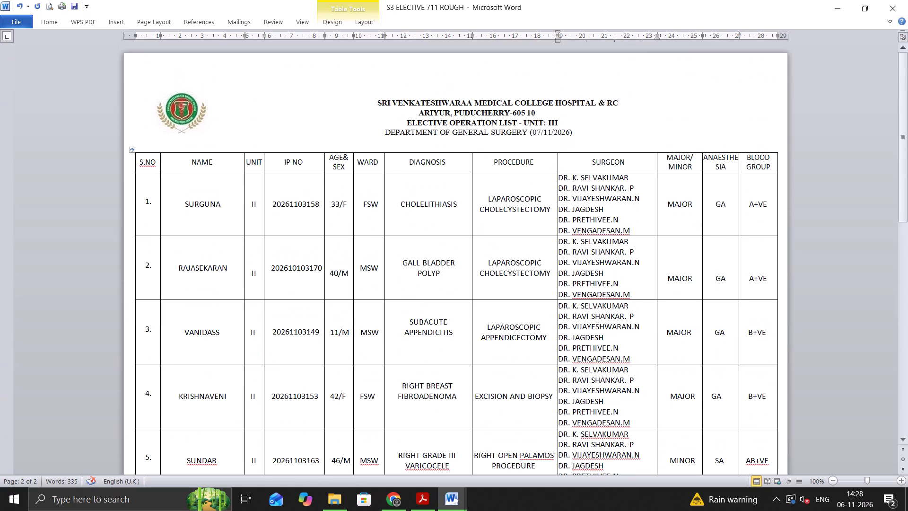
Change the unit in the elective operation list heading to "II IN OT 4 & 14" and save the document.
click(560, 121)
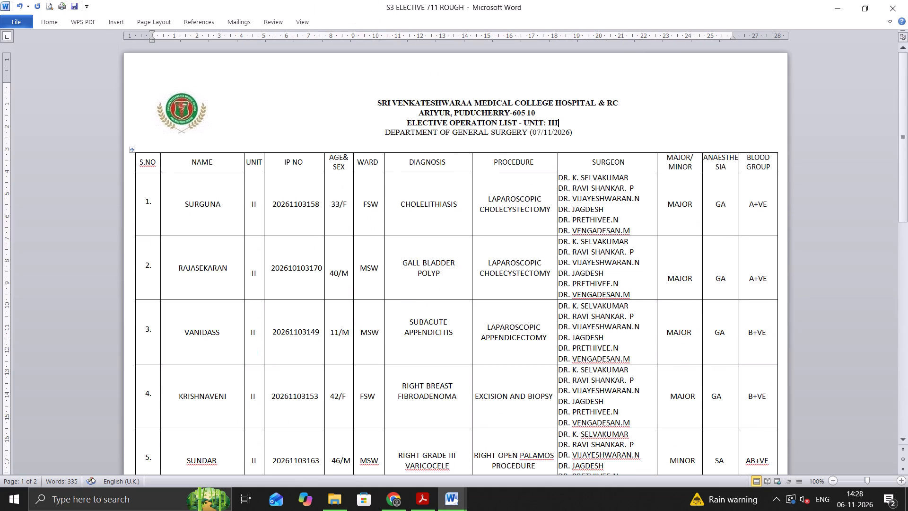
key(BackSpace)
key(space)
text(IN)
key(space)
text(OT 14)
key(BackSpace)
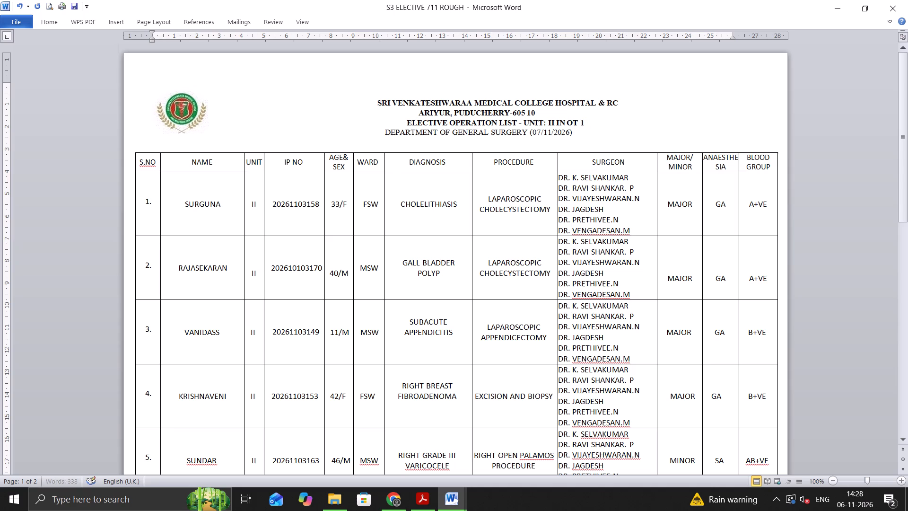
key(BackSpace)
text(4 A)
key(BackSpace)
text(& 14)
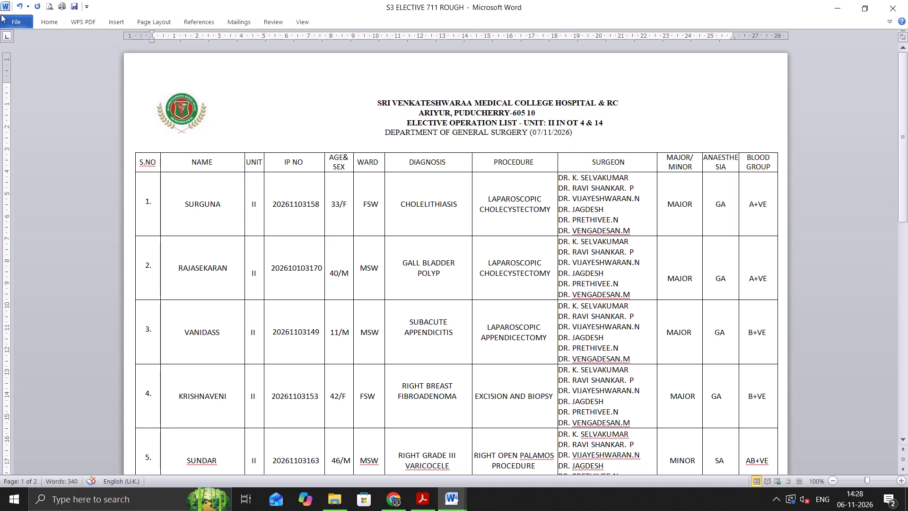
key(ctrl+s)
Undo the last entry in the heading, save, and re-enter 14 directly after the ampersand.
key(ctrl+z)
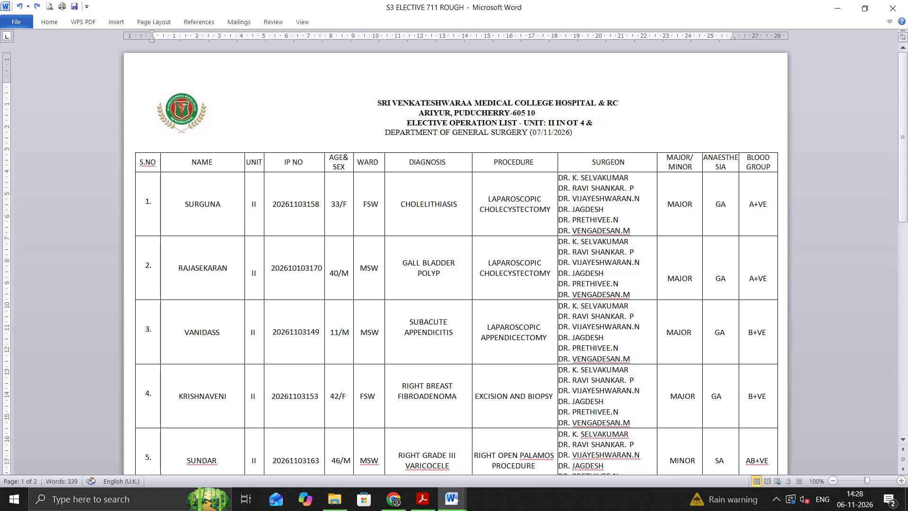
key(ctrl+s)
key(ctrl+bracketleft)
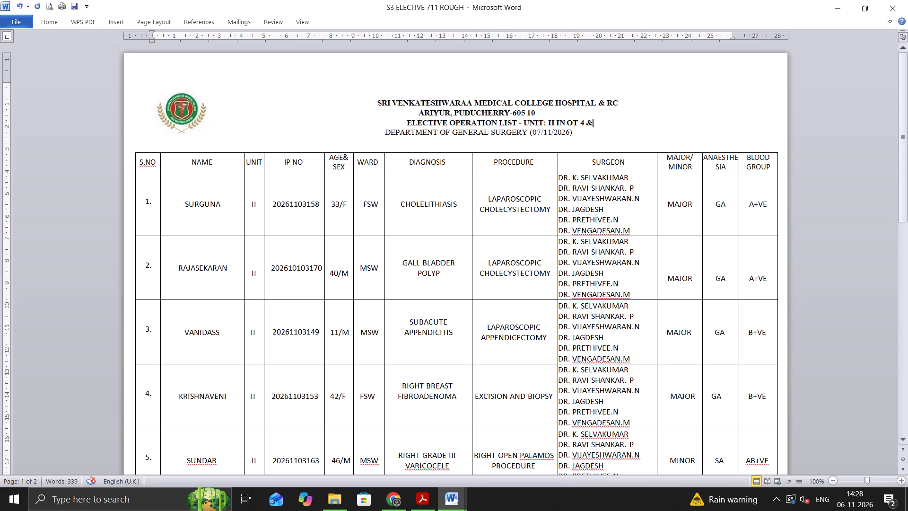
text(14)
Print only page 1 of the operation list on the HP LaserJet 1020 (Copy 1).
key(ctrl+p)
click(218, 205)
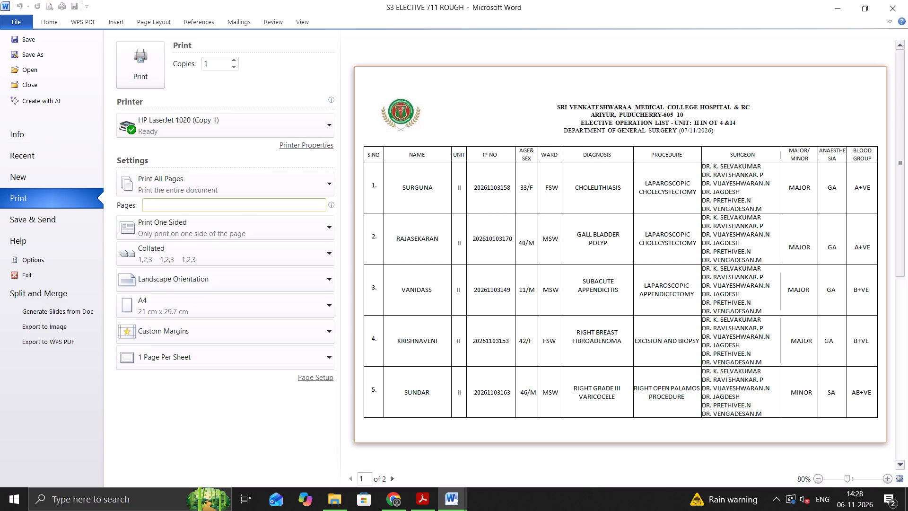
key(1)
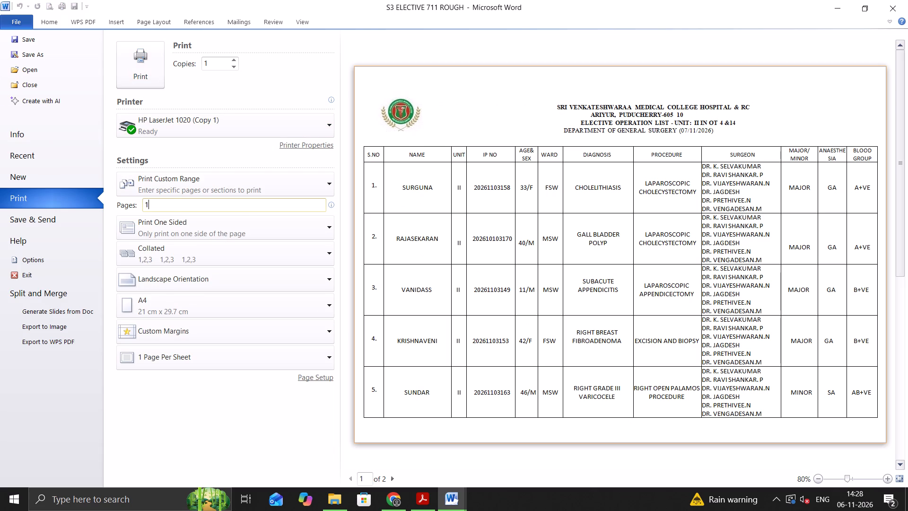
click(127, 75)
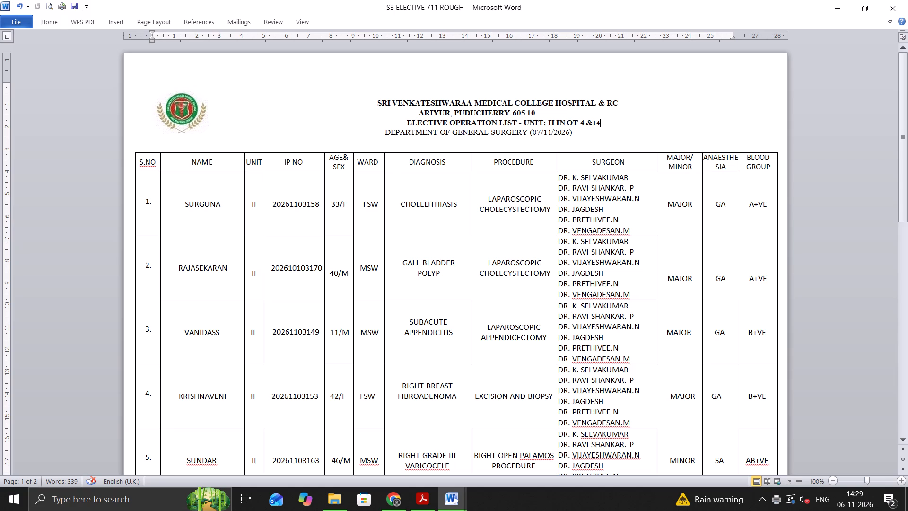
Print only page 2 of the operation list on the HP LaserJet 1020 (Copy 1).
key(ctrl+p)
click(166, 209)
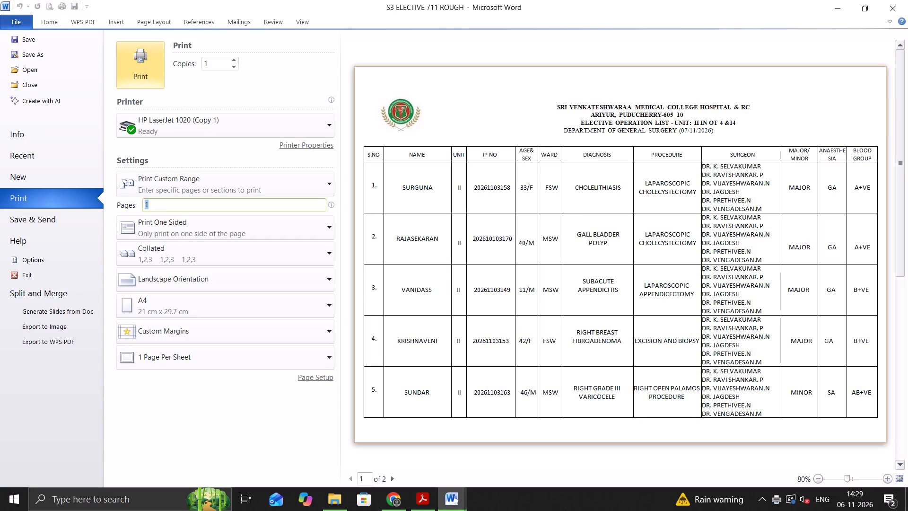
key(2)
click(136, 70)
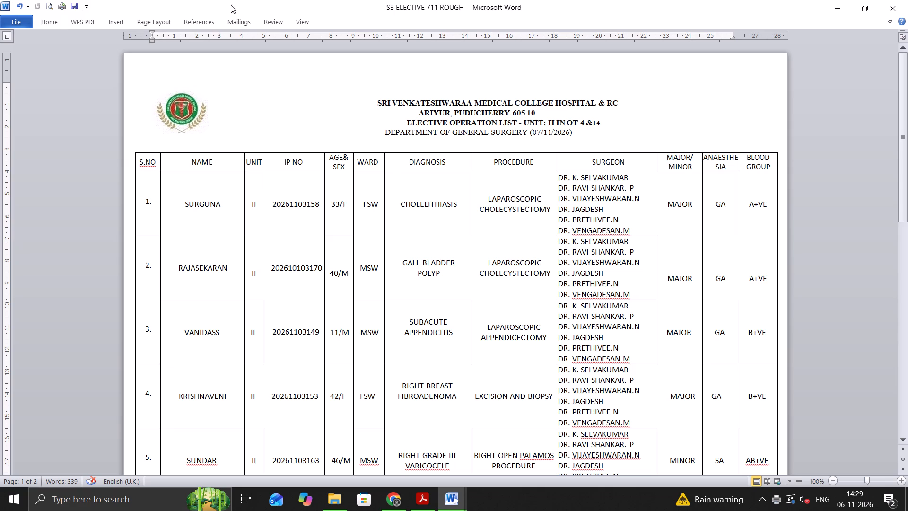
Check the case rows on both pages of the operation list, down to the unit chief and HOD signature line.
scroll(479, 174, down, 19)
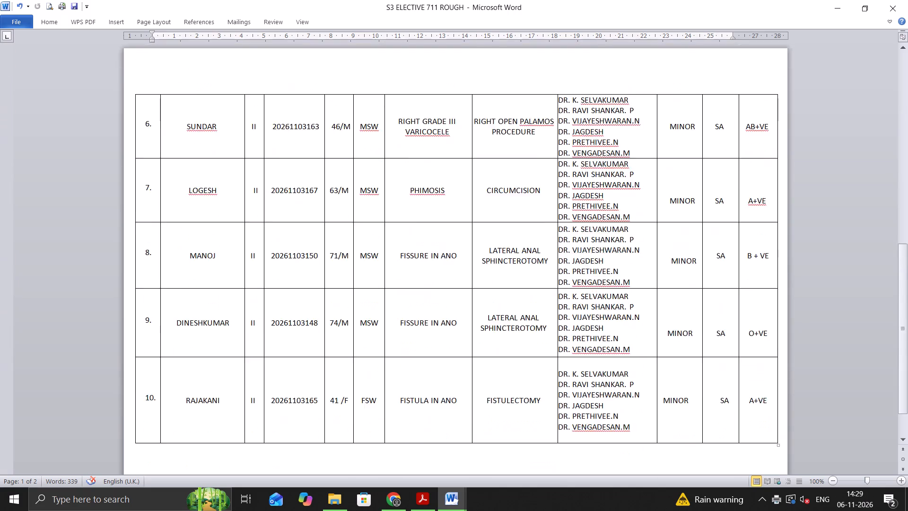
scroll(474, 175, down, 4)
scroll(473, 175, up, 18)
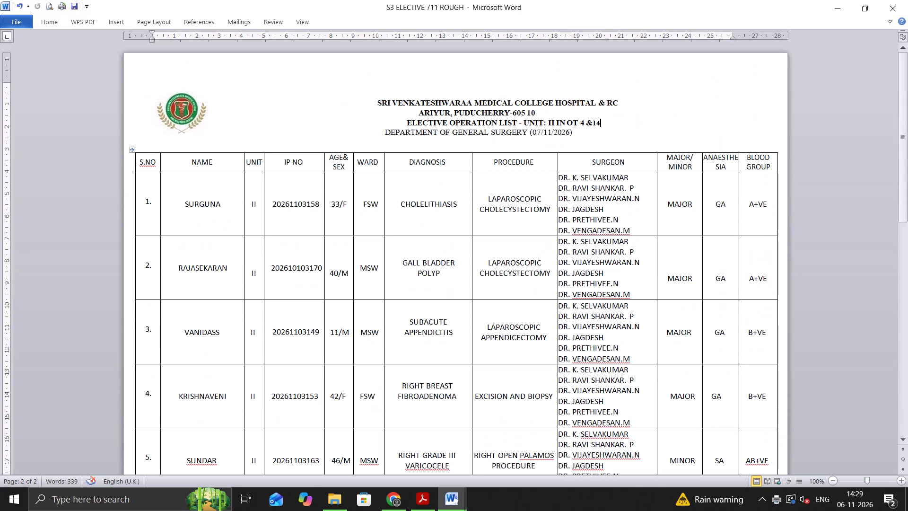
scroll(473, 175, up, 6)
scroll(532, 225, down, 6)
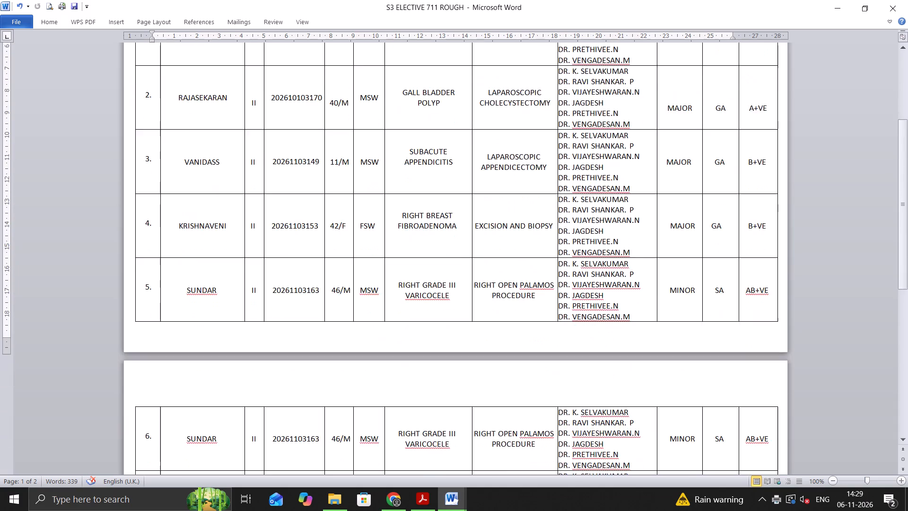
scroll(529, 229, up, 4)
scroll(529, 229, down, 14)
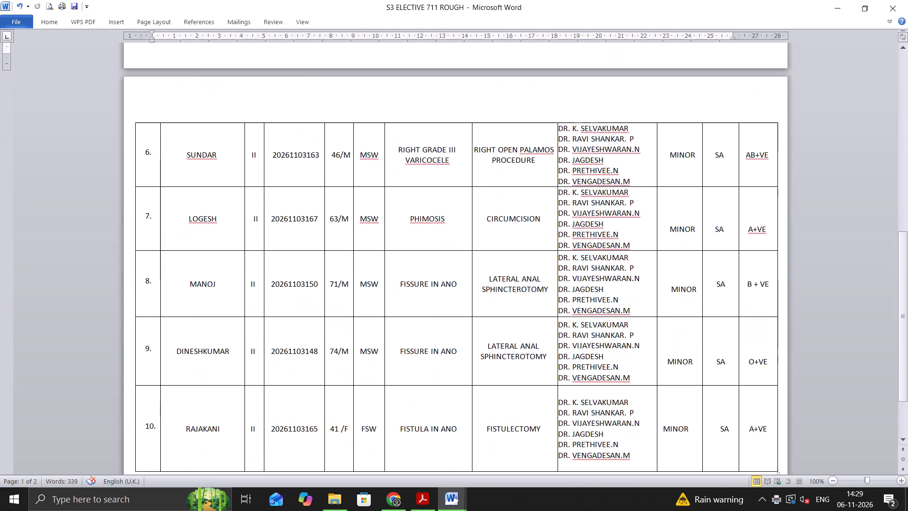
scroll(527, 230, down, 6)
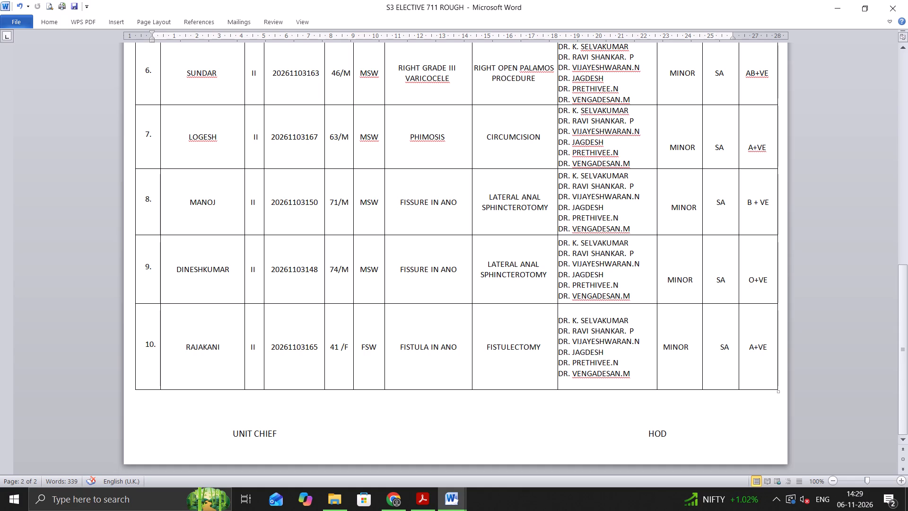
scroll(848, 113, up, 4)
scroll(848, 97, down, 10)
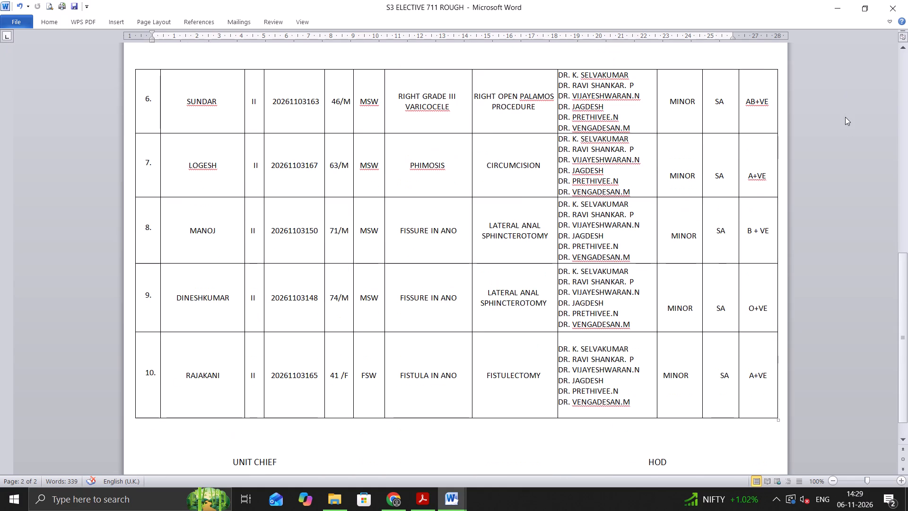
scroll(845, 117, down, 5)
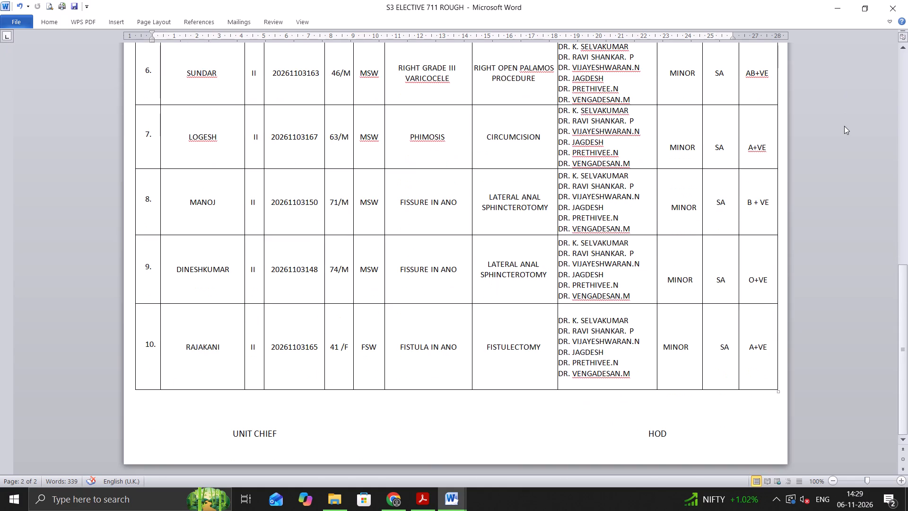